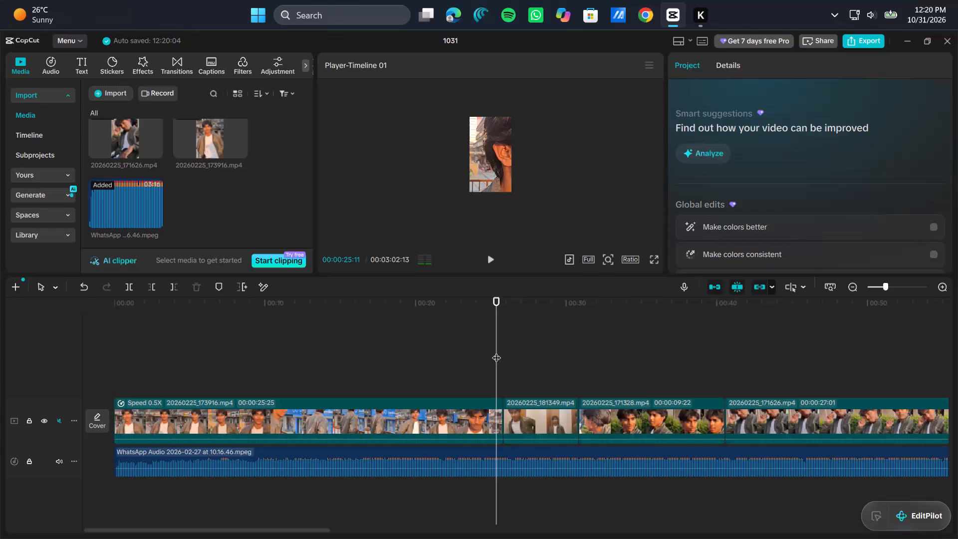
Play the timeline from the beginning through the slowed 20260225_173916.mp4 clip to review it with the audio.
left_click_drag(496, 351, 1, 538)
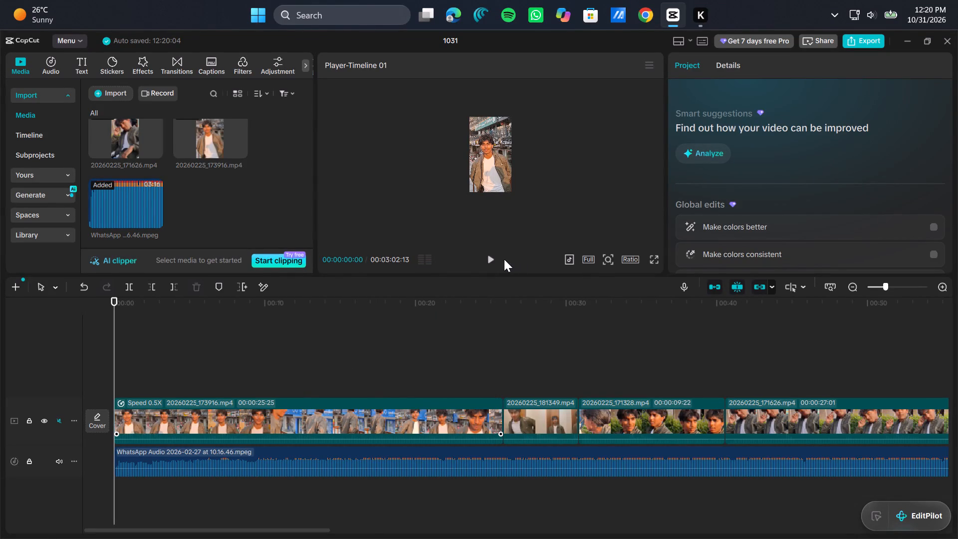
left_click(490, 262)
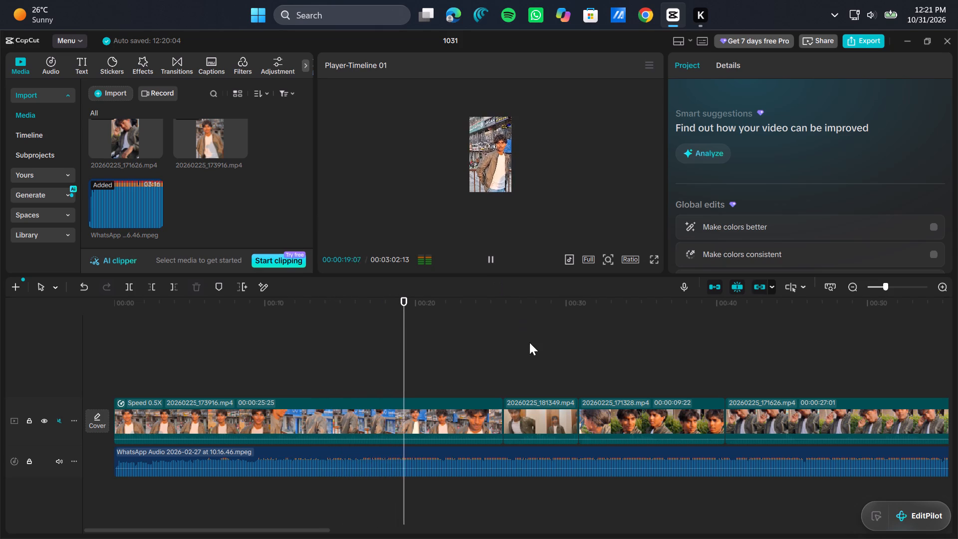
left_click(426, 340)
Split the 20260225_173916.mp4 clip at 00:00:02:07, 00:00:04:27, 00:00:07:13 and 00:00:09:27.
left_click_drag(426, 340, 148, 458)
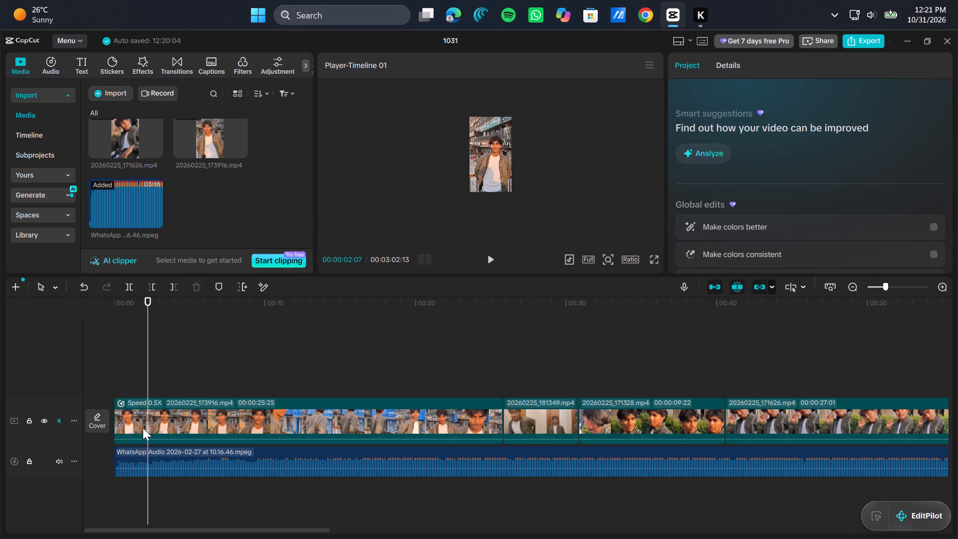
left_click(130, 284)
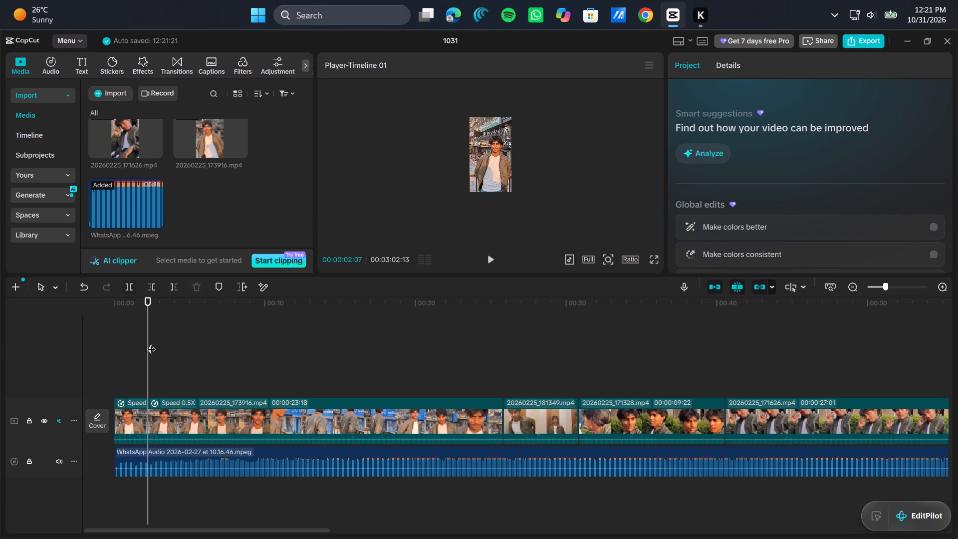
left_click_drag(151, 343, 188, 351)
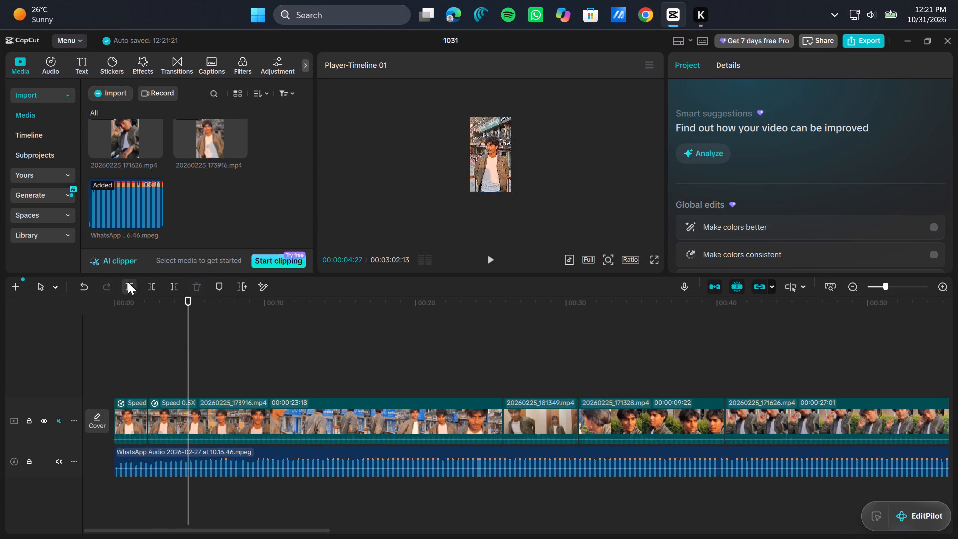
left_click(128, 282)
left_click_drag(192, 332, 226, 339)
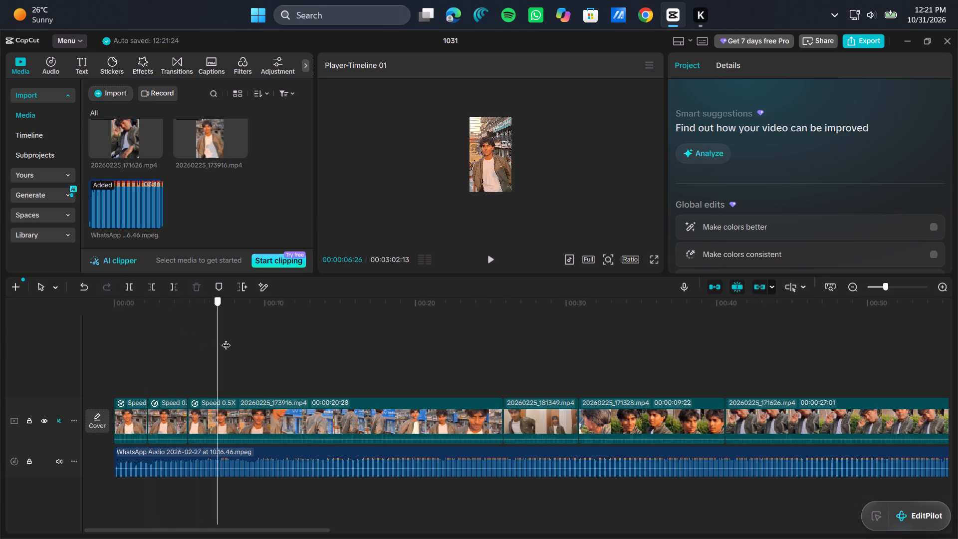
left_click_drag(226, 339, 224, 345)
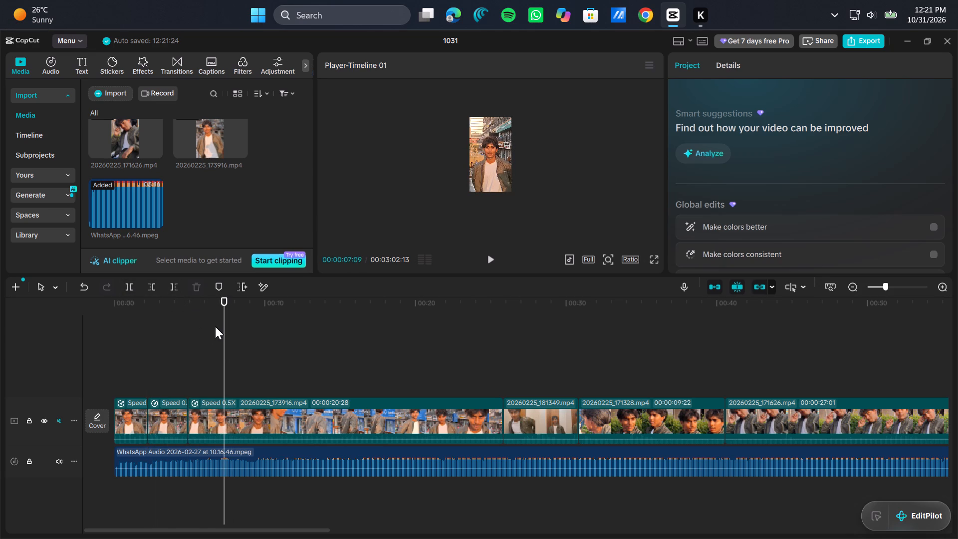
left_click(222, 323)
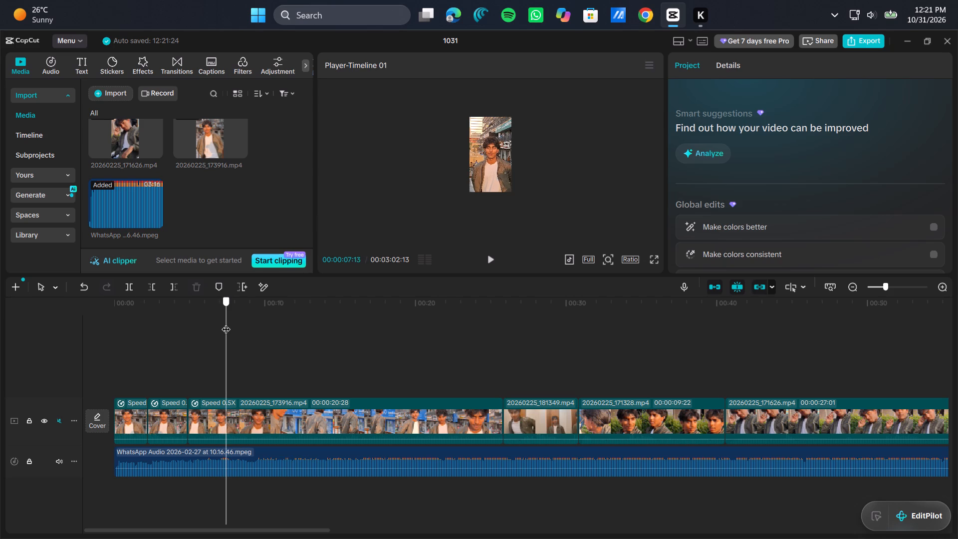
left_click(132, 284)
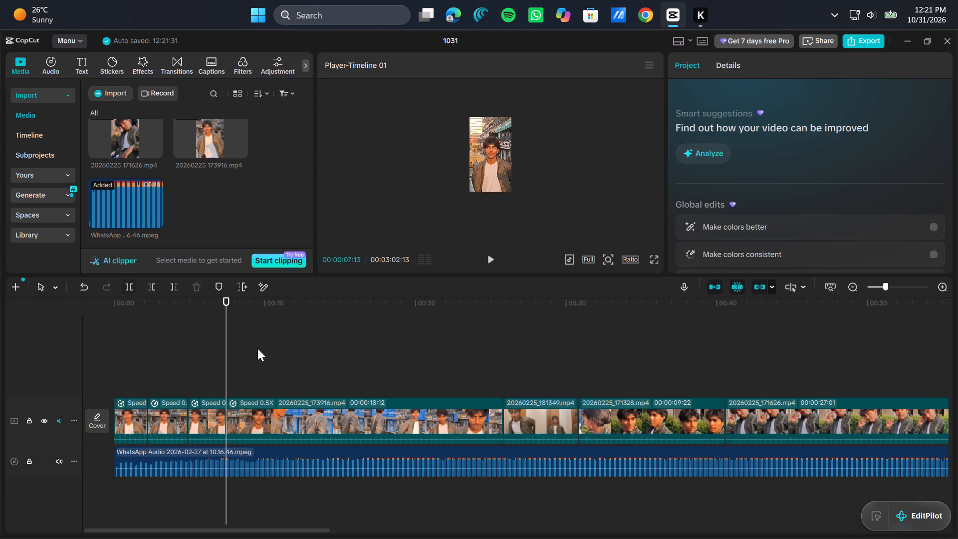
left_click_drag(227, 343, 264, 351)
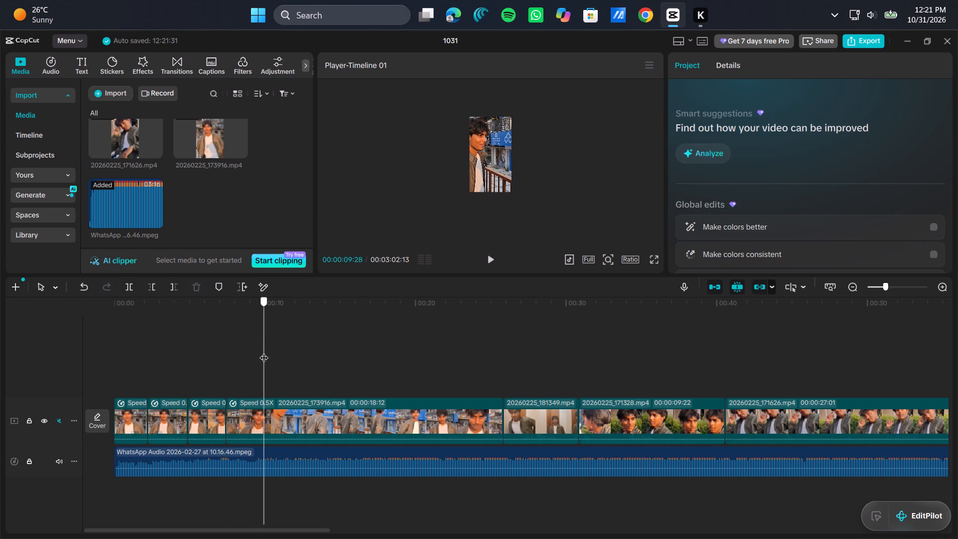
left_click_drag(264, 351, 263, 351)
left_click(131, 290)
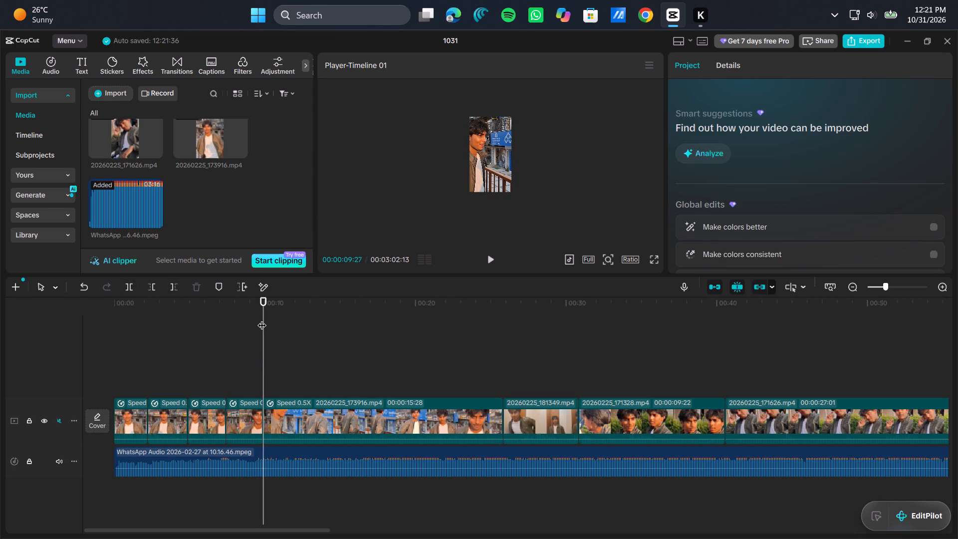
Split the remainder of the 20260225_173916.mp4 clip at 00:00:12:15, 00:00:15:16, 00:00:18:09, 00:00:21:04 and 00:00:23:18.
left_click_drag(264, 320, 302, 336)
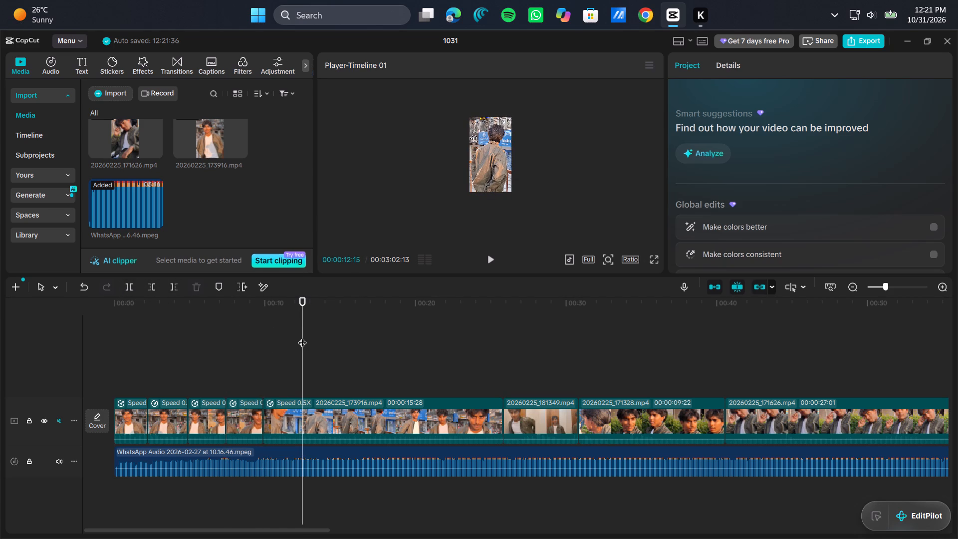
left_click(135, 286)
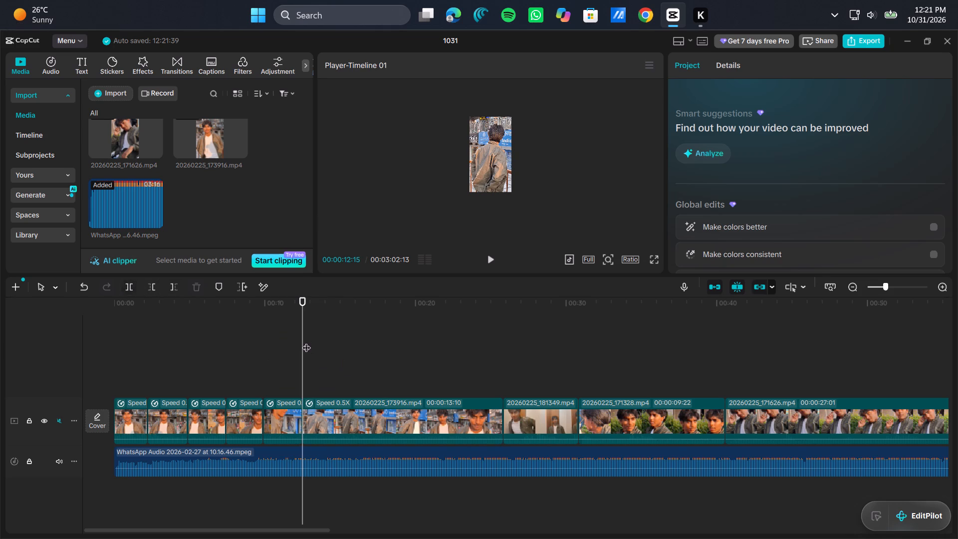
left_click_drag(302, 344, 348, 350)
left_click(127, 290)
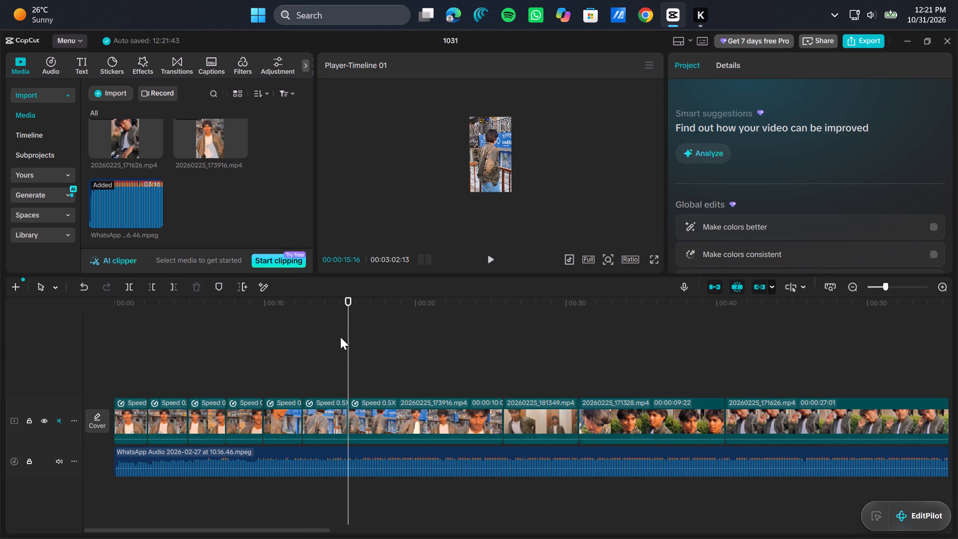
left_click_drag(347, 327, 384, 326)
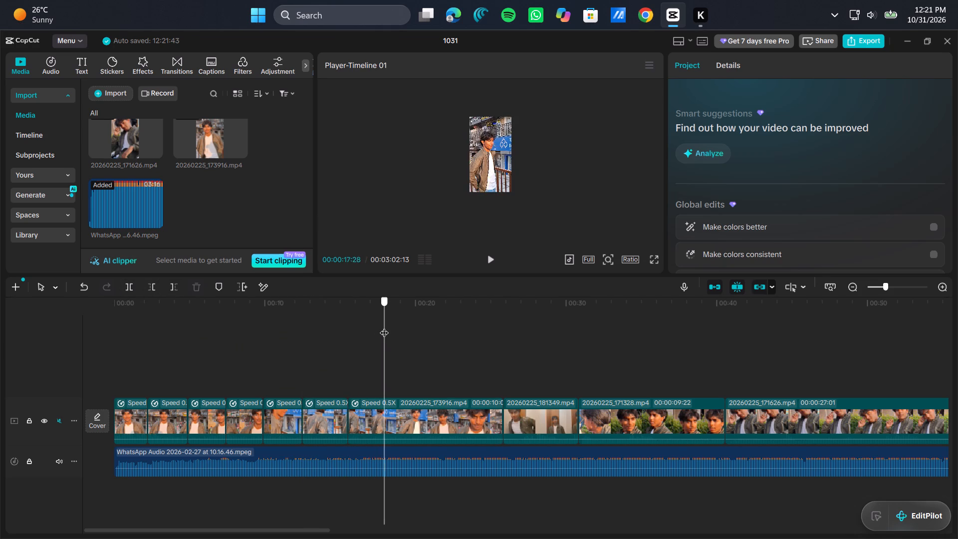
left_click_drag(384, 326, 390, 322)
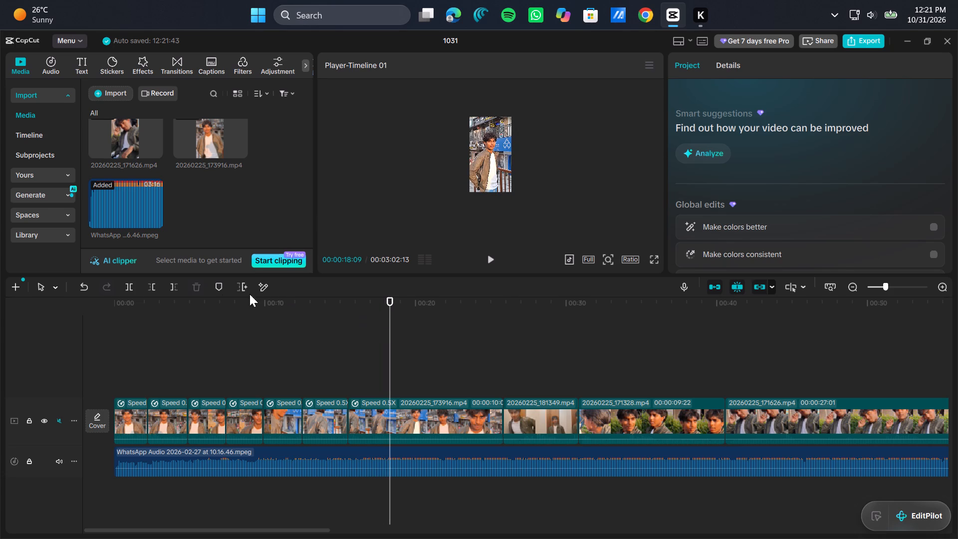
left_click(131, 286)
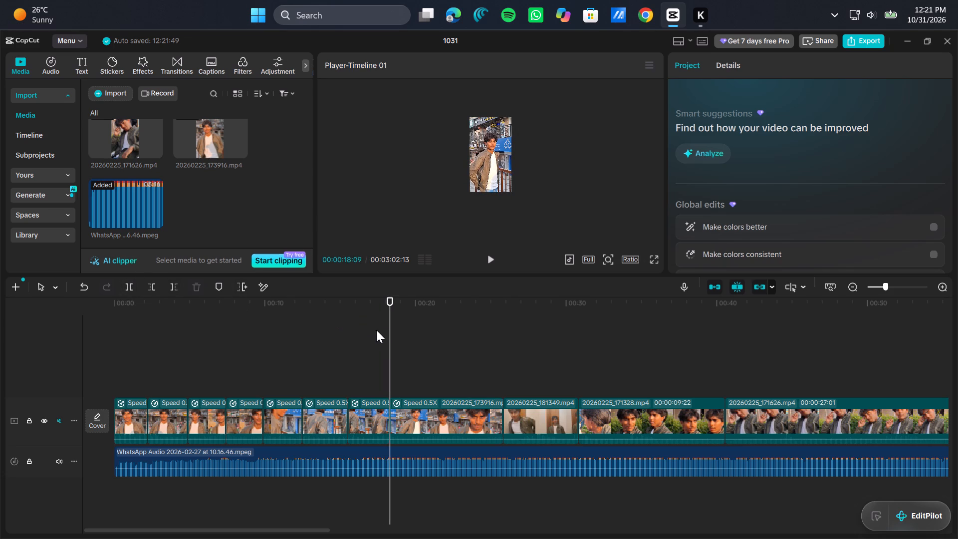
left_click_drag(389, 336, 433, 341)
left_click(127, 284)
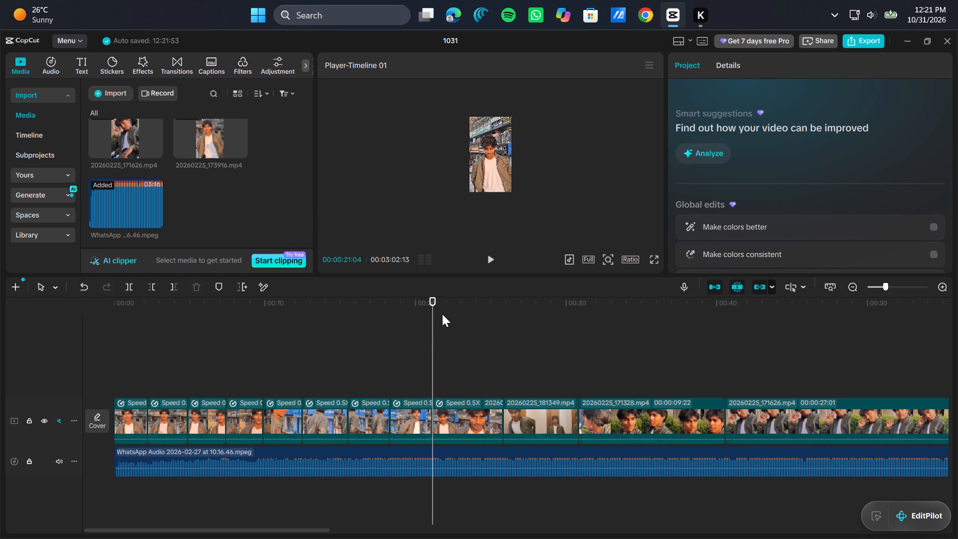
left_click_drag(433, 315, 469, 319)
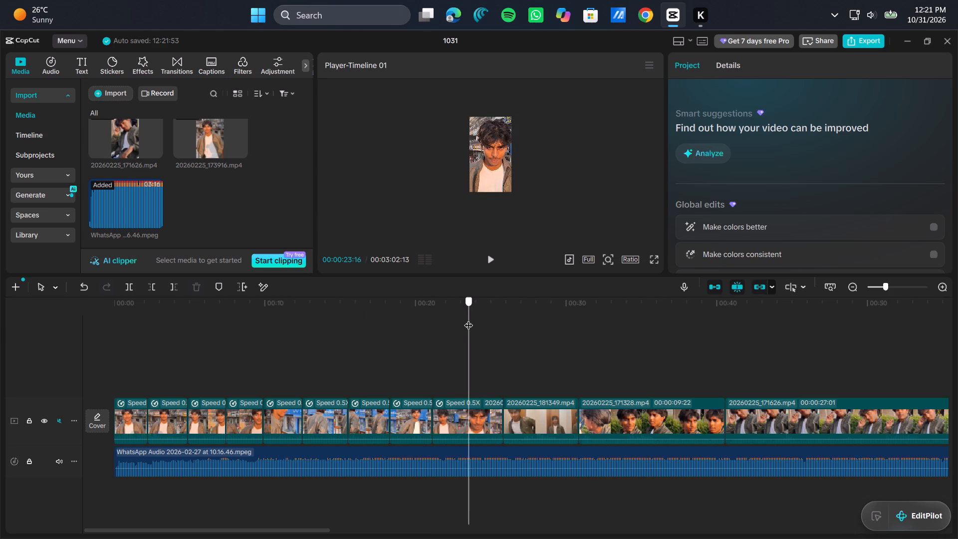
left_click_drag(469, 319, 470, 319)
left_click(132, 278)
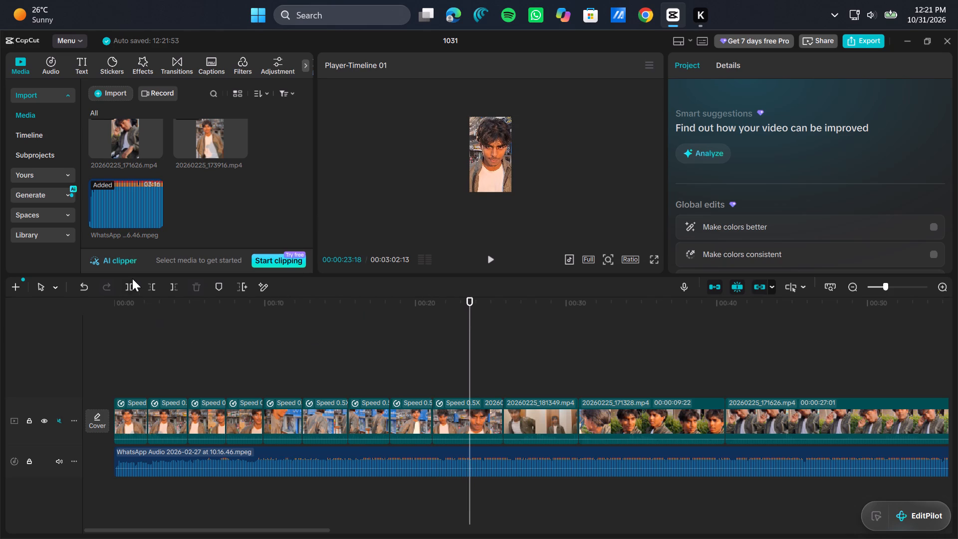
left_click(131, 285)
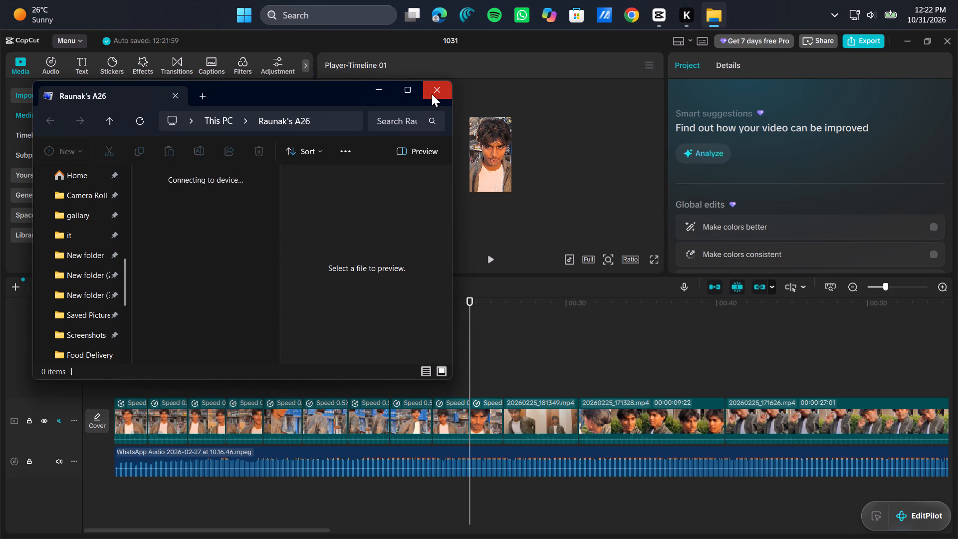
Close the File Explorer window covering the video editor.
double_click(432, 94)
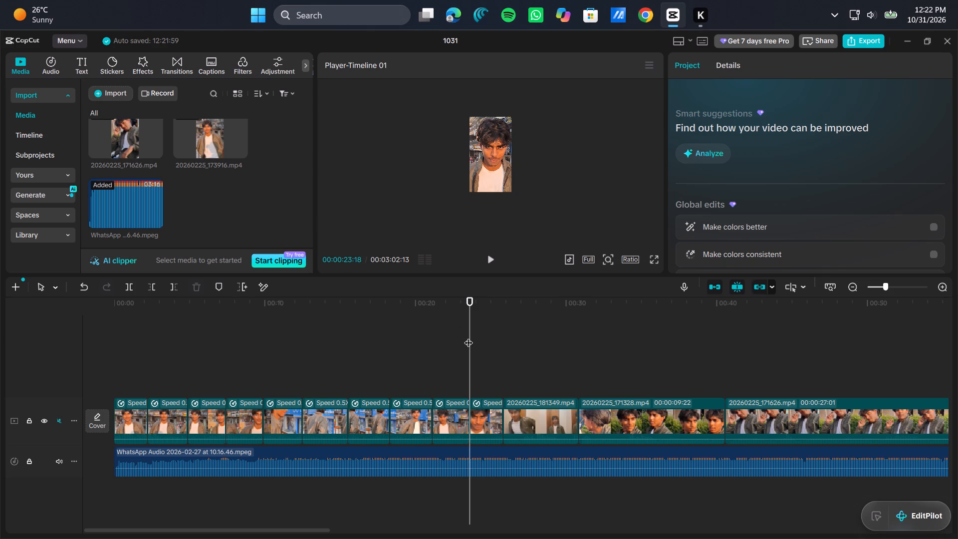
Place the playhead at the first cut, 00:00:02:07, and show the Classic transitions, closing File Explorer if it reappears.
left_click_drag(469, 336, 137, 409)
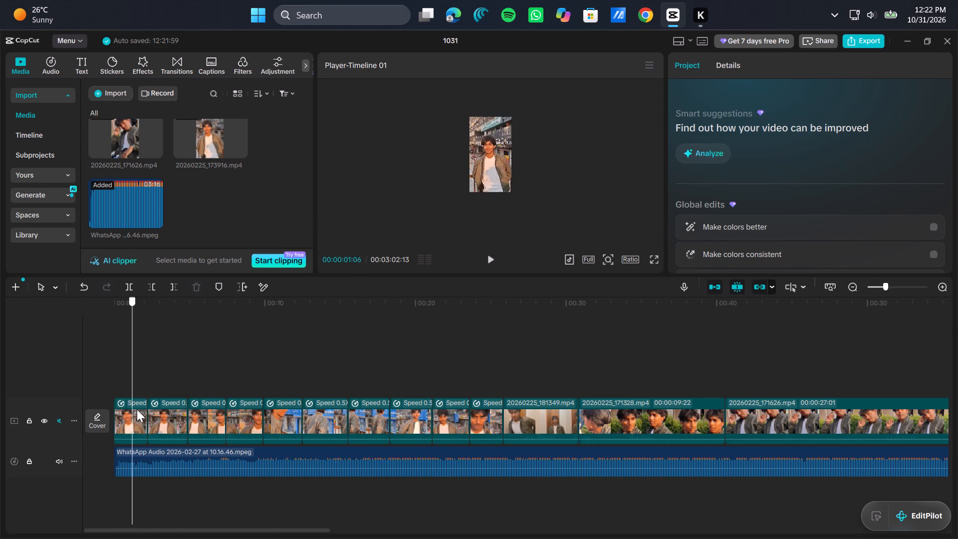
left_click_drag(137, 409, 147, 407)
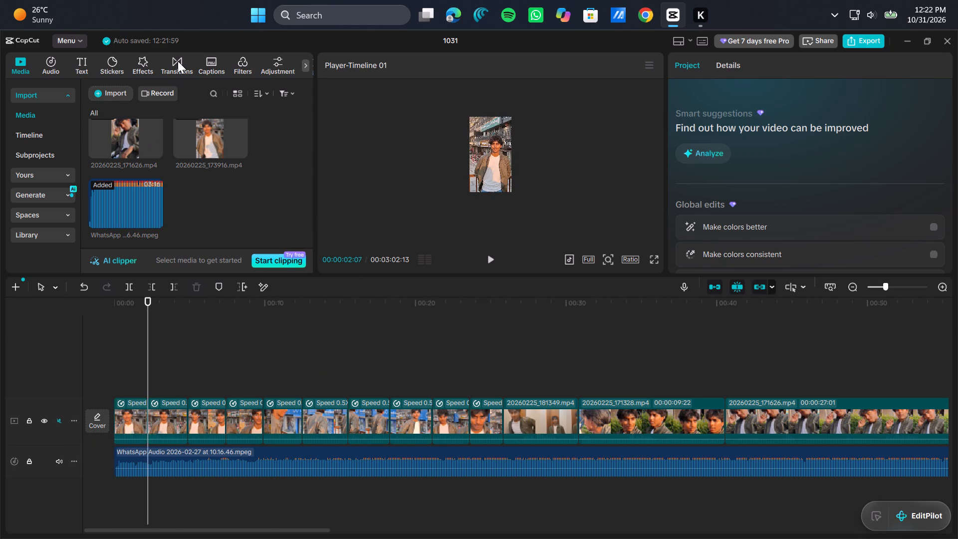
left_click(178, 61)
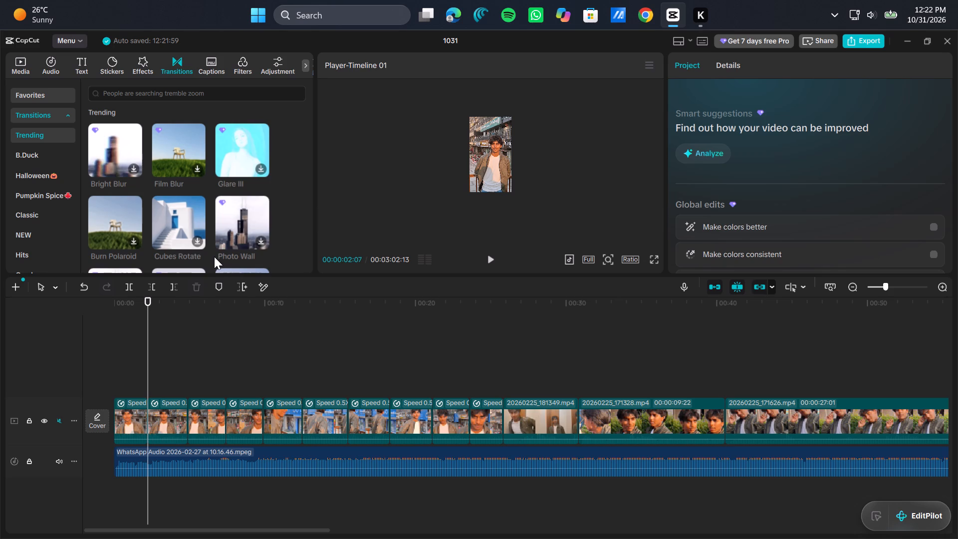
left_click(40, 211)
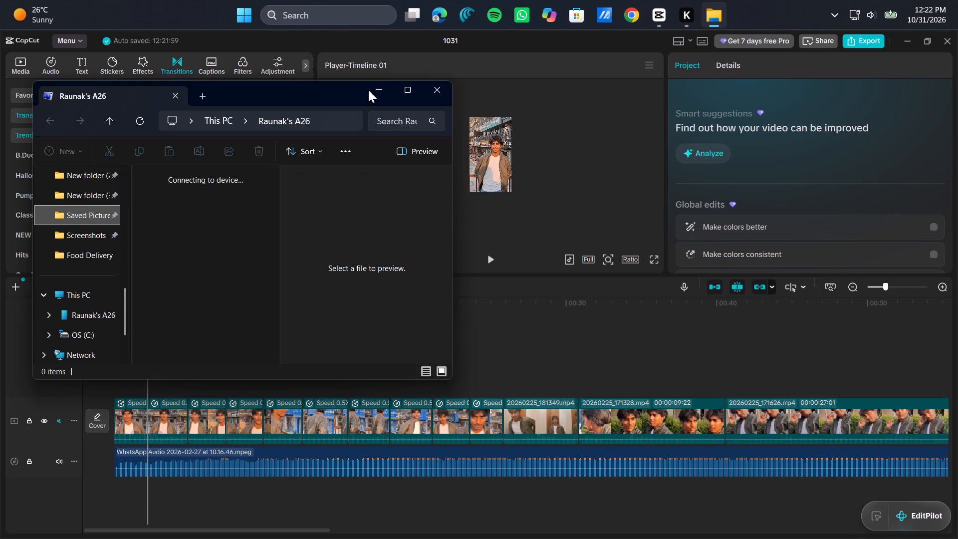
left_click(428, 90)
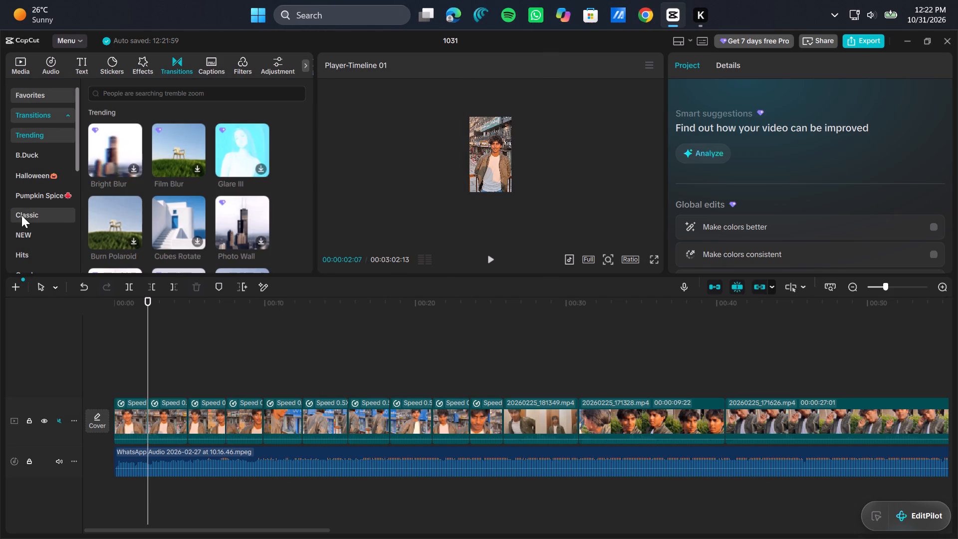
left_click(21, 215)
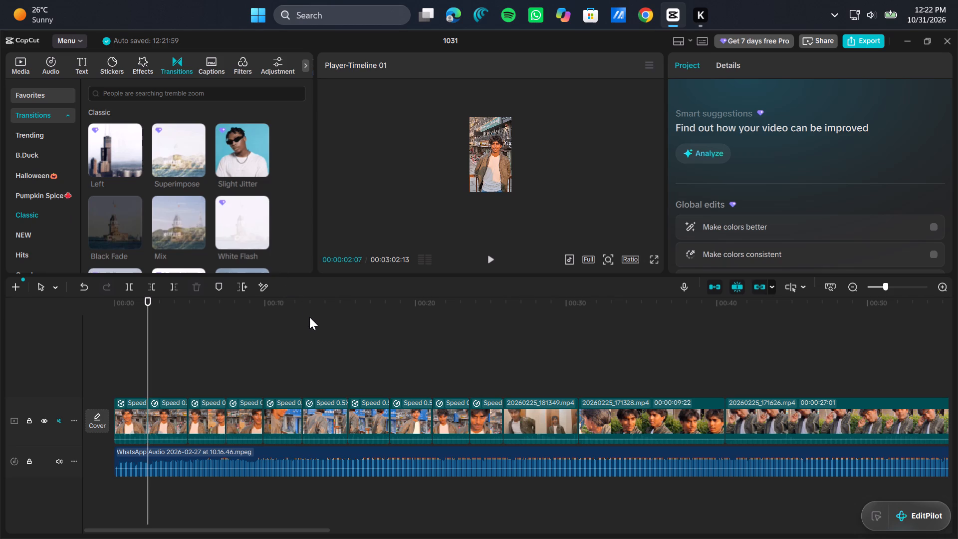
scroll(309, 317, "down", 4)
Scrub through the second and third segments of the split 20260225_173916.mp4 clip to examine the footage around the 00:00:04:27 cut.
left_click(176, 378)
left_click_drag(176, 378, 191, 378)
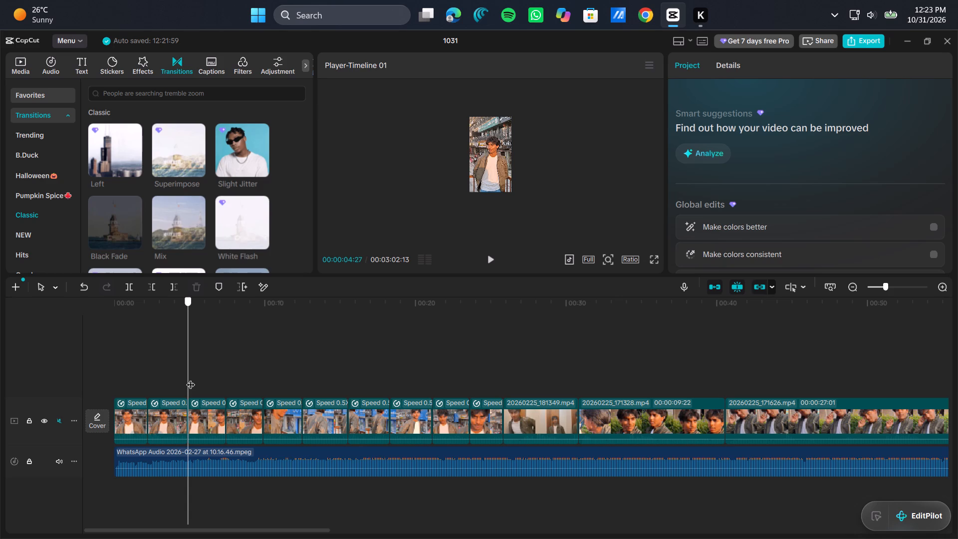
left_click_drag(191, 378, 160, 383)
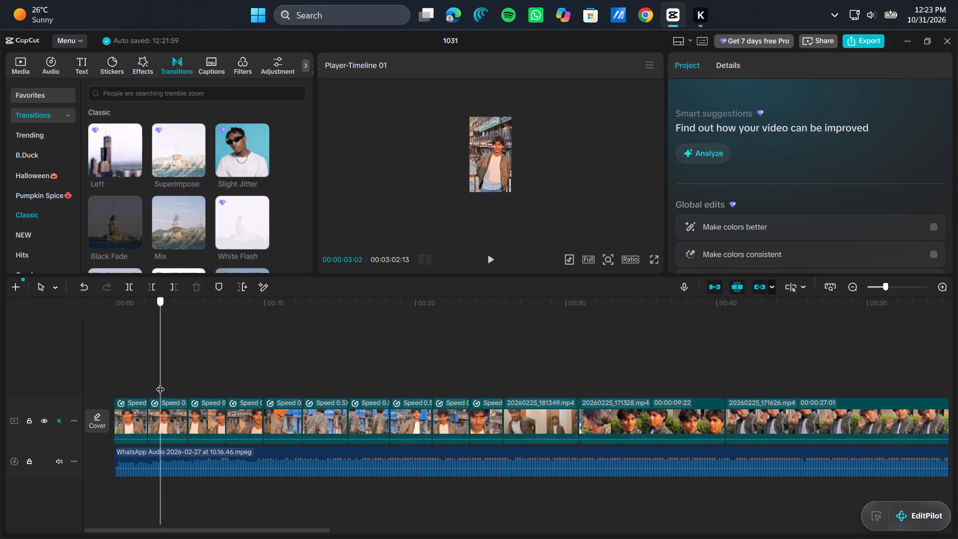
left_click_drag(160, 383, 175, 377)
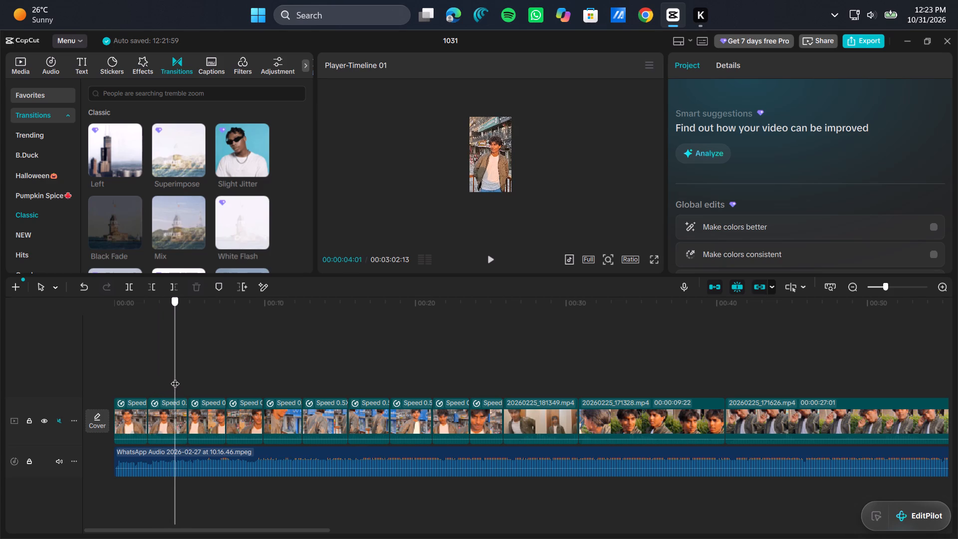
left_click_drag(175, 377, 176, 377)
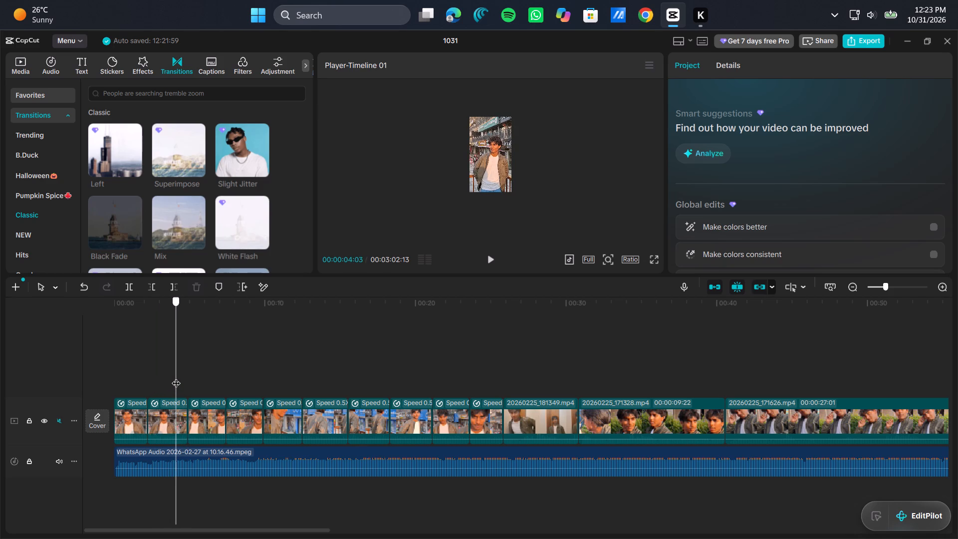
left_click_drag(176, 377, 177, 377)
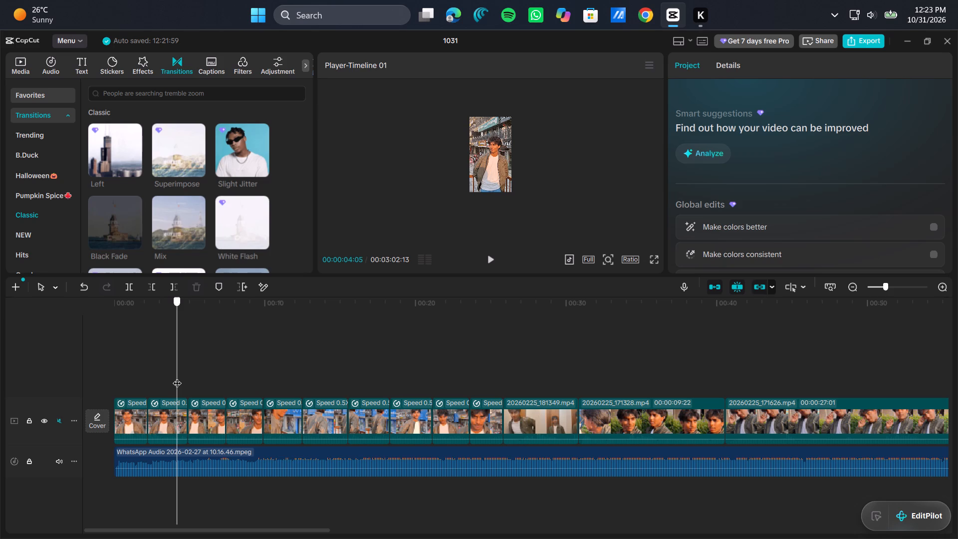
left_click_drag(177, 377, 197, 372)
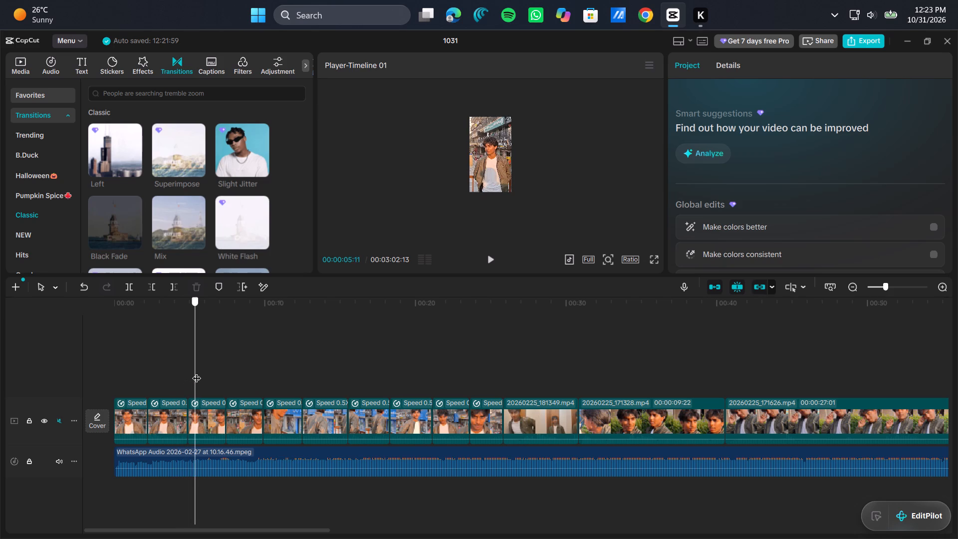
left_click_drag(197, 372, 195, 373)
left_click_drag(195, 373, 196, 372)
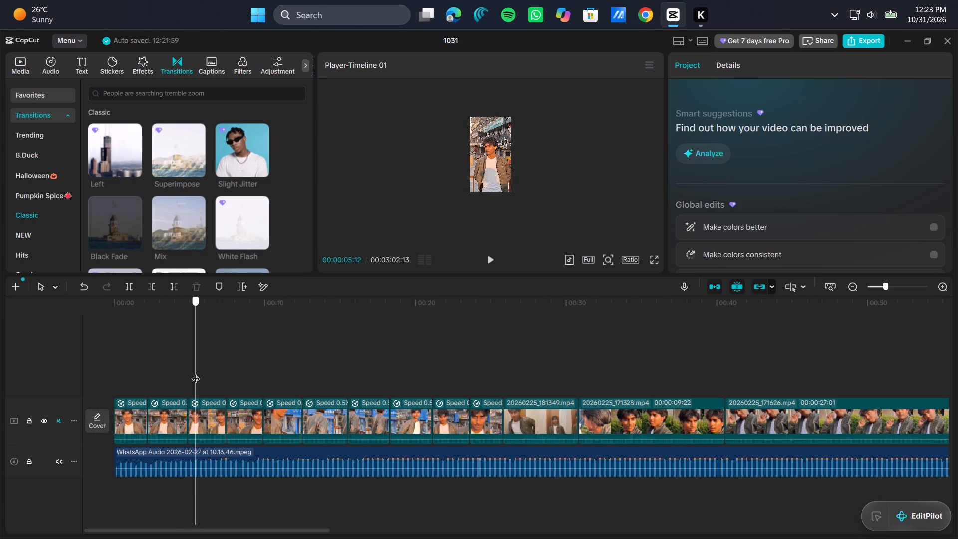
left_click_drag(196, 372, 197, 371)
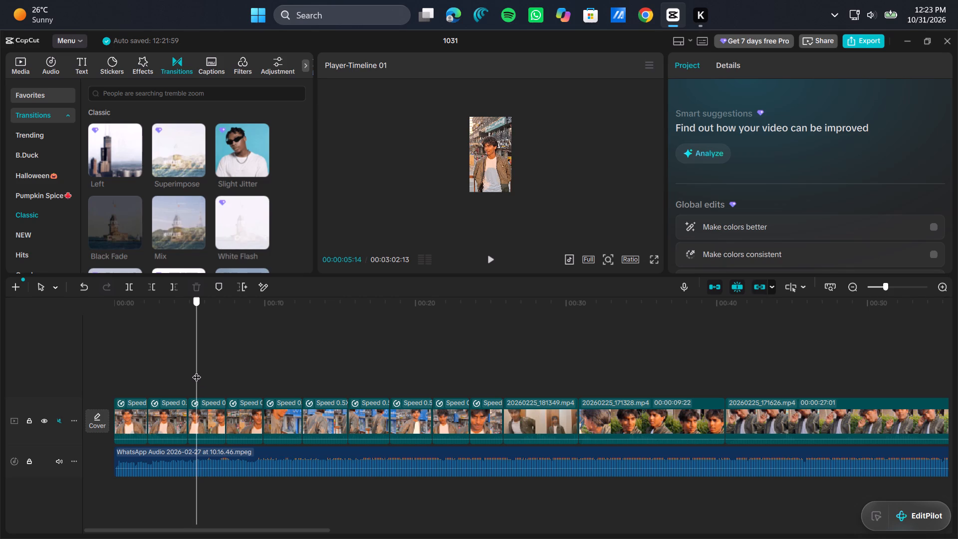
left_click_drag(197, 371, 195, 375)
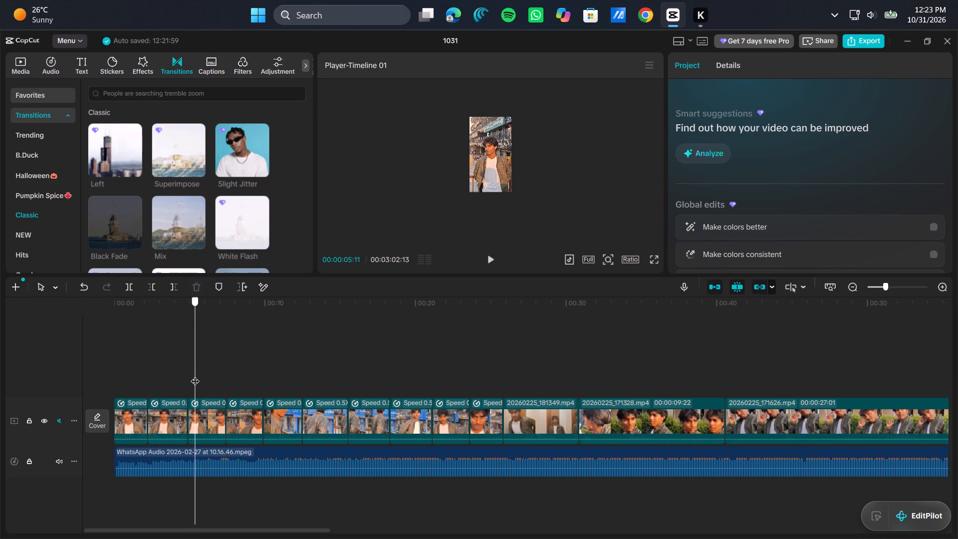
left_click_drag(195, 375, 194, 368)
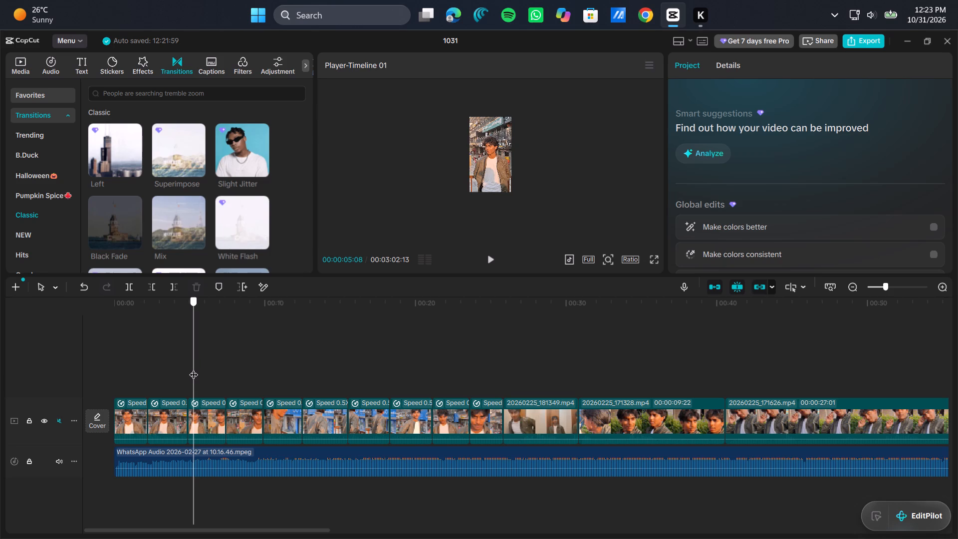
left_click_drag(194, 368, 221, 358)
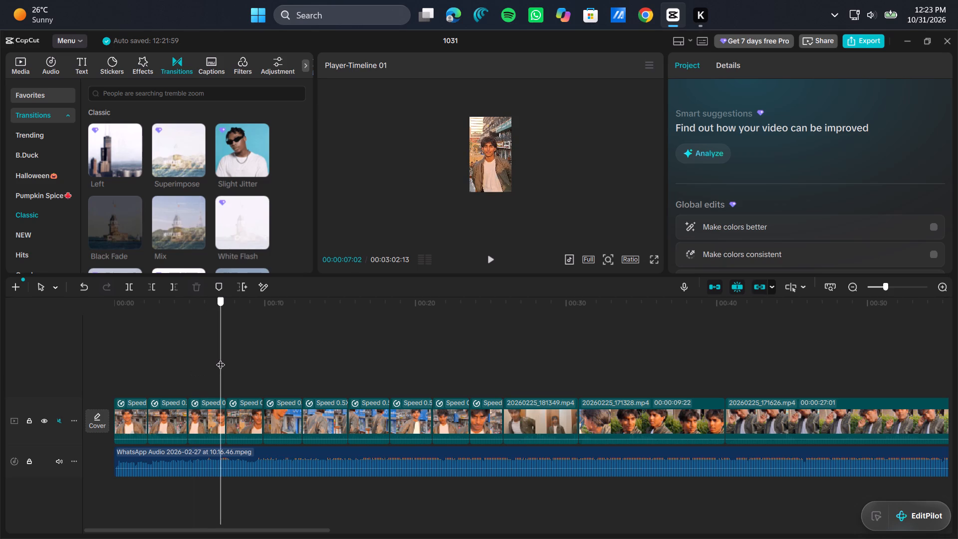
left_click_drag(221, 358, 221, 359)
left_click_drag(221, 359, 221, 358)
left_click_drag(221, 358, 211, 363)
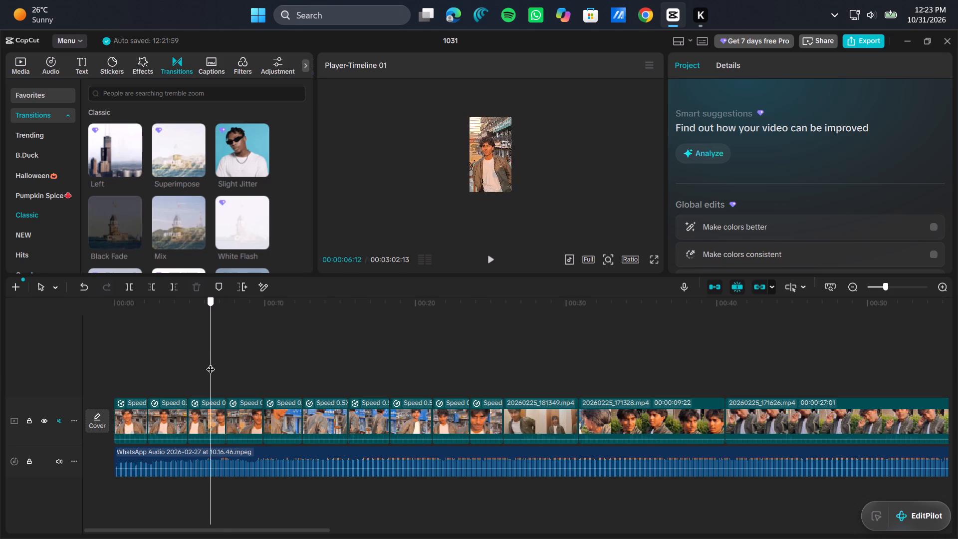
left_click_drag(211, 363, 207, 355)
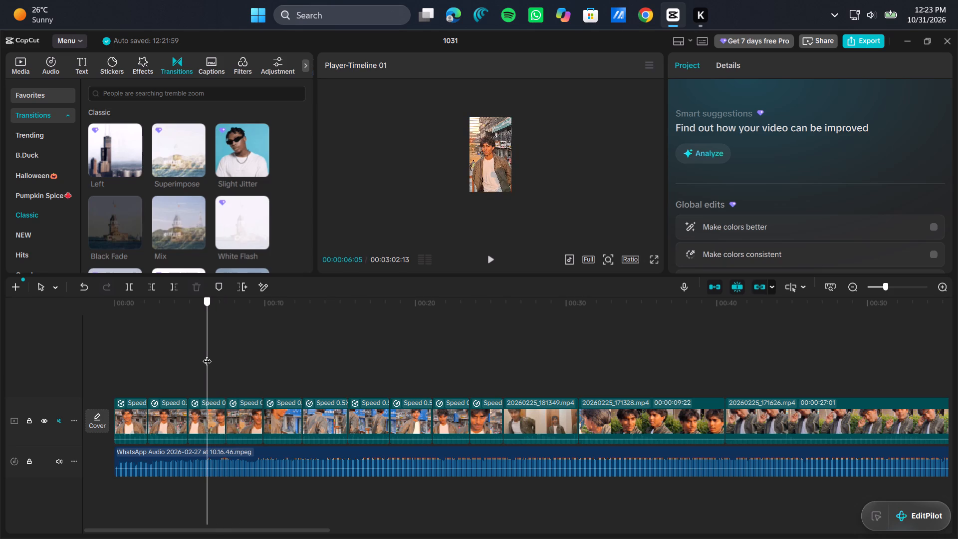
left_click_drag(207, 355, 200, 359)
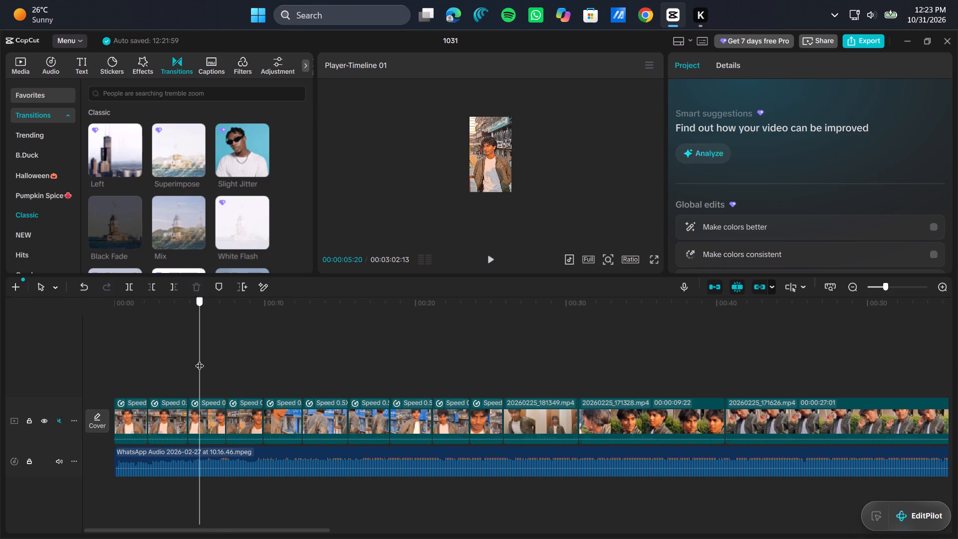
left_click_drag(200, 359, 203, 344)
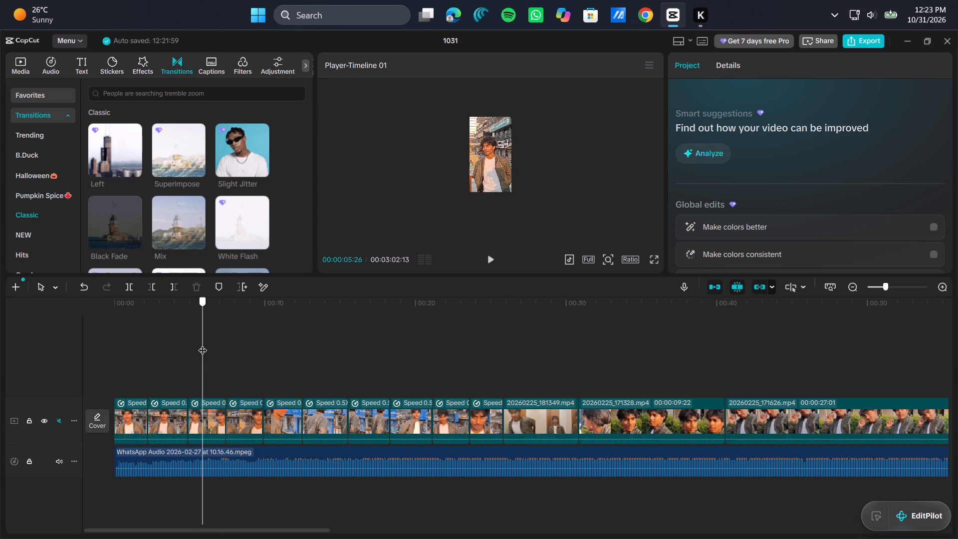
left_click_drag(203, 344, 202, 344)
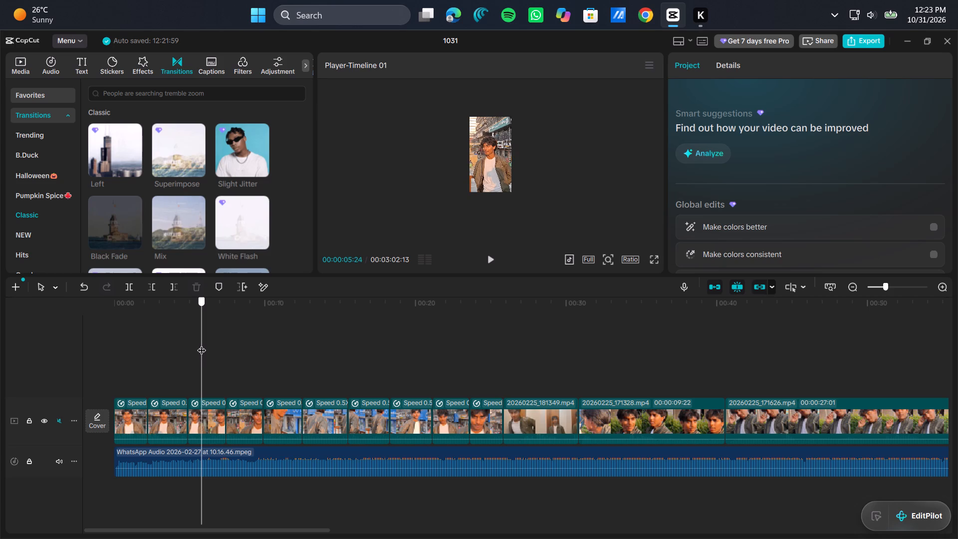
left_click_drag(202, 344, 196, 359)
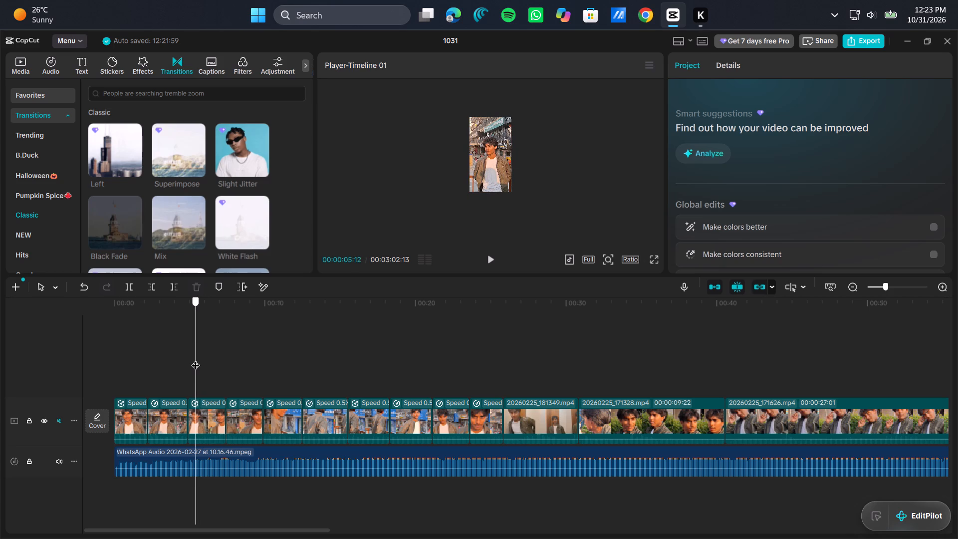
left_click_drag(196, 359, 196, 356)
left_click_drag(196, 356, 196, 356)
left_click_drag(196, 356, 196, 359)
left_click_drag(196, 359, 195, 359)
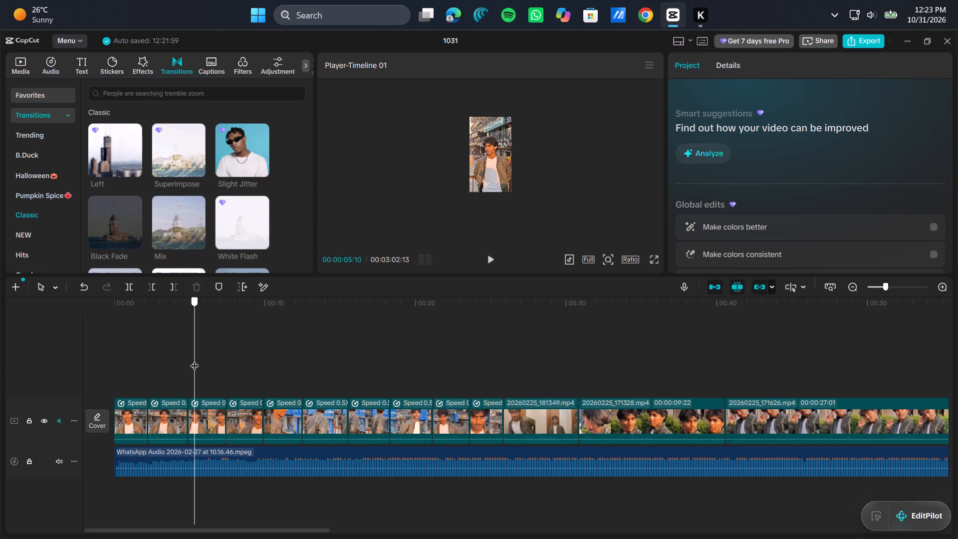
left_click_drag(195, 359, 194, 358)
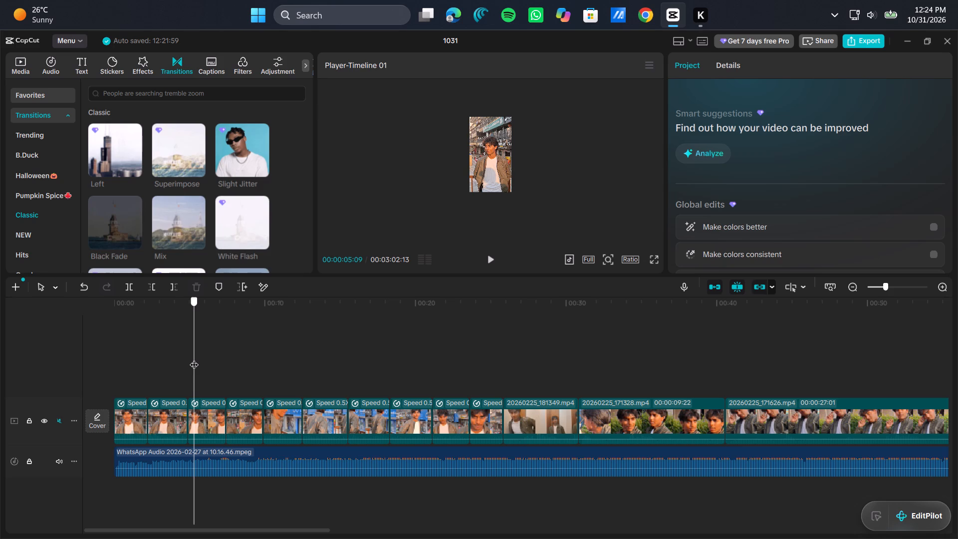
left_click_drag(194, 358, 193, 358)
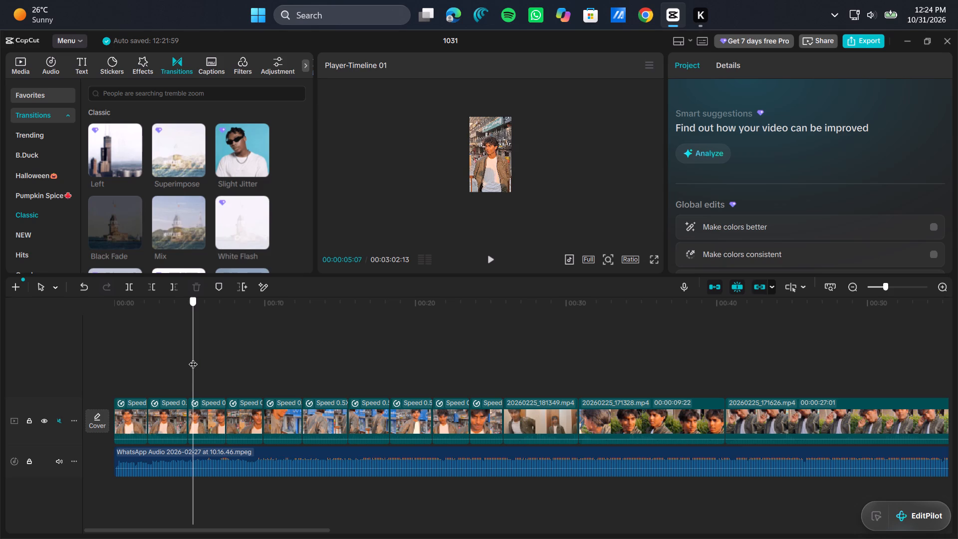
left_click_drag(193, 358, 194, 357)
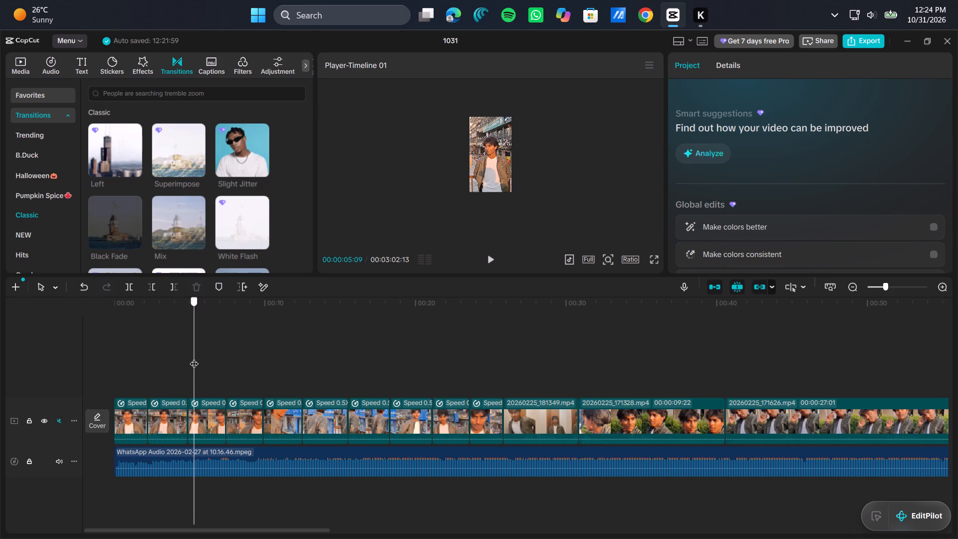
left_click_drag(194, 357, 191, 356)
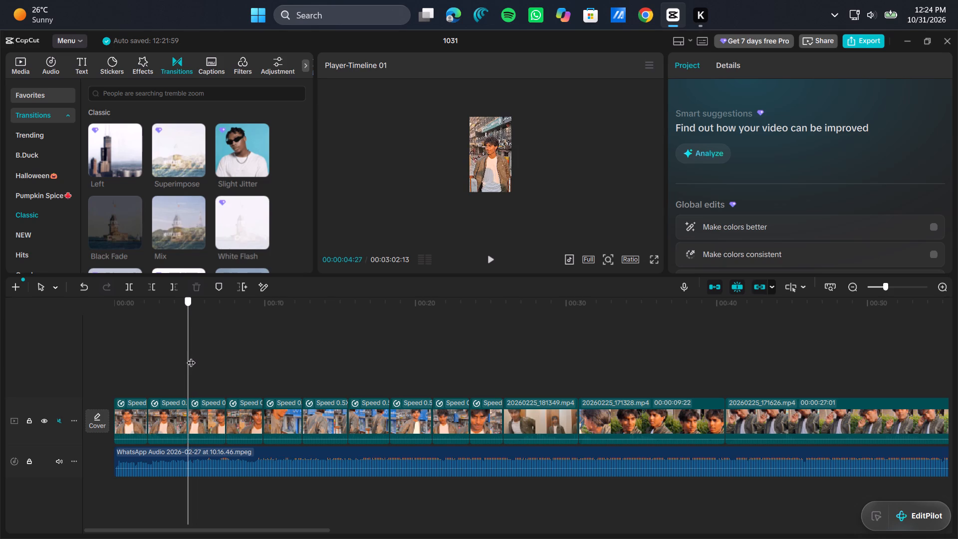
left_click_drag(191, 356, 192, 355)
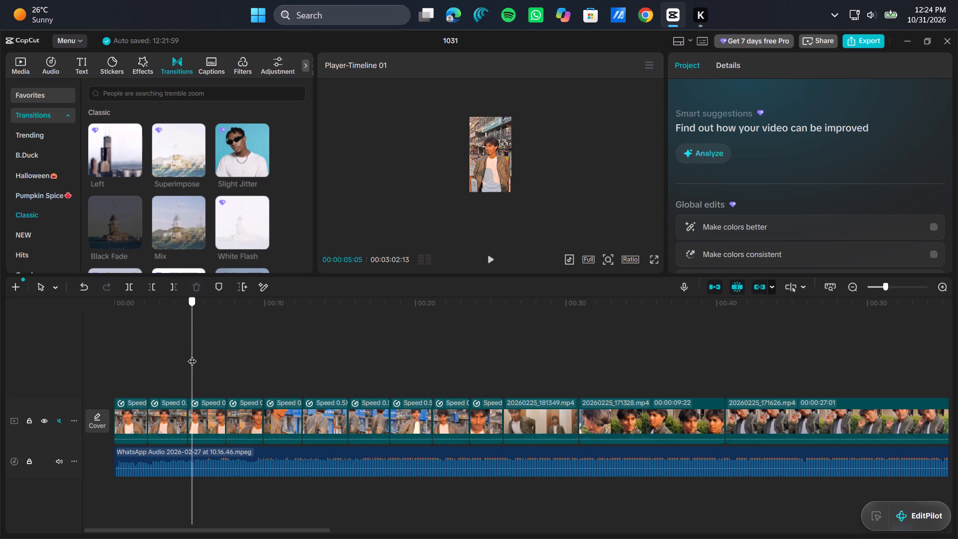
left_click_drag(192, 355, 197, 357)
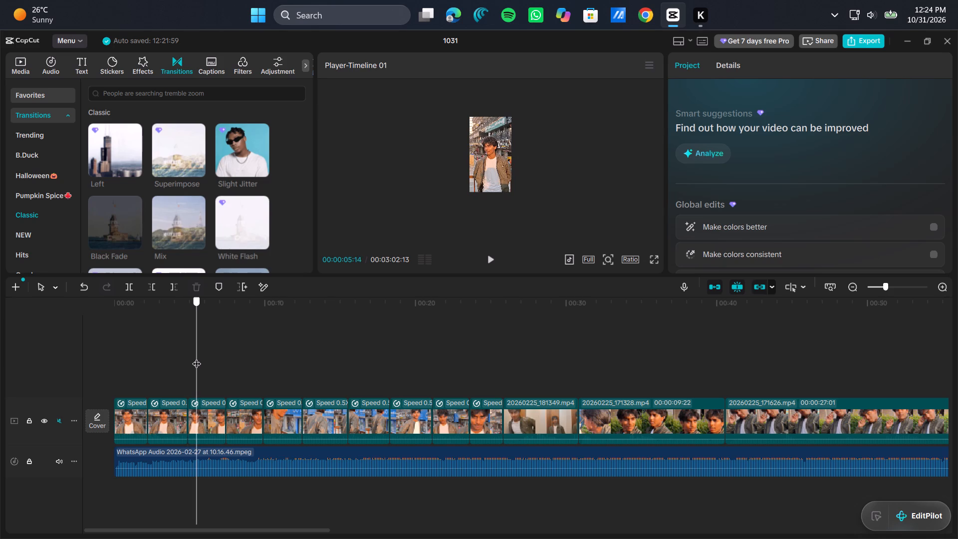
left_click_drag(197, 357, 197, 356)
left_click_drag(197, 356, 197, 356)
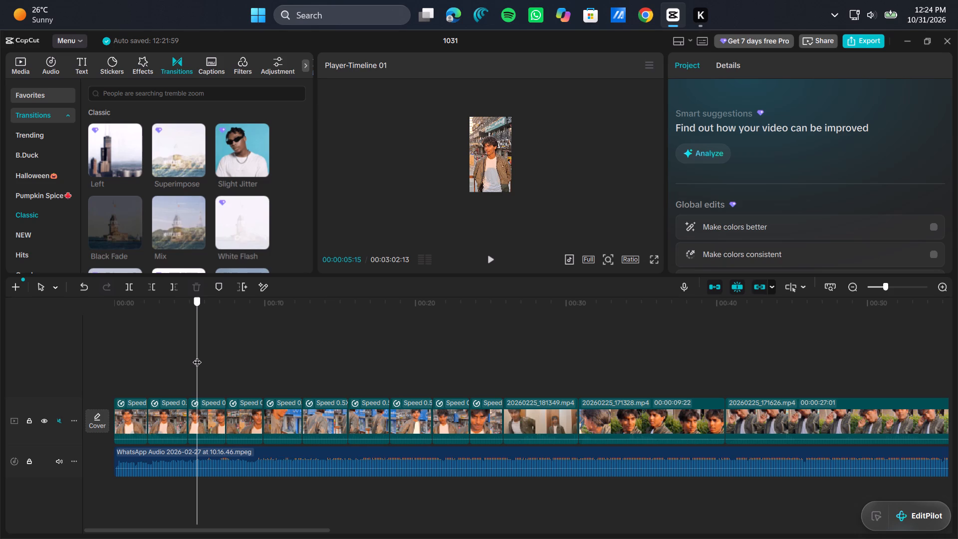
Add the Classic Mix transition at the first two cuts of the slowed clip, 00:00:02:07 and 00:00:04:27.
left_click_drag(197, 356, 152, 346)
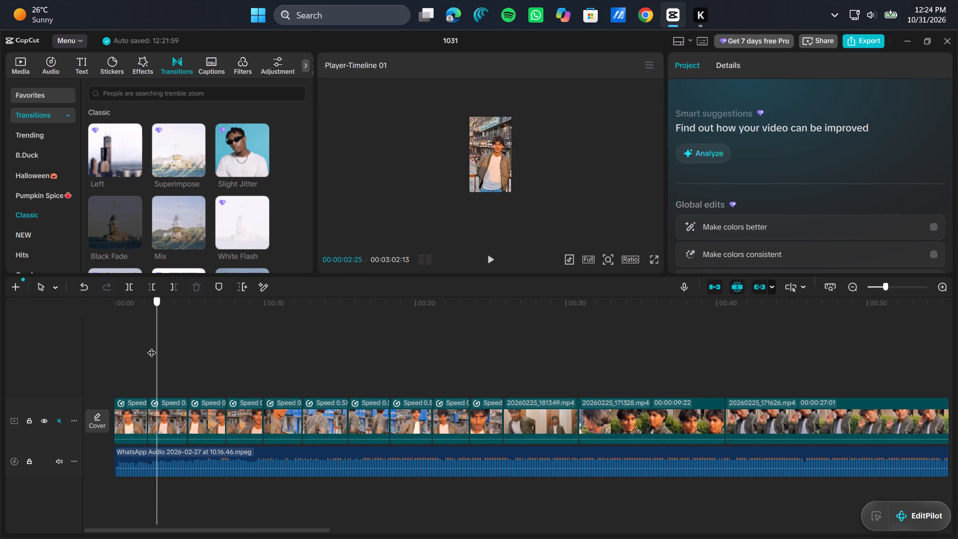
left_click_drag(152, 346, 151, 346)
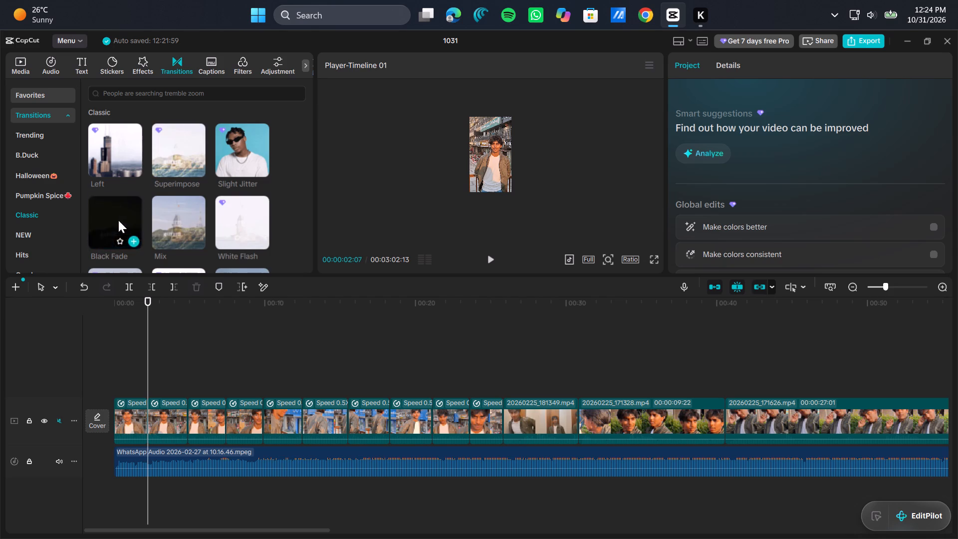
left_click(195, 240)
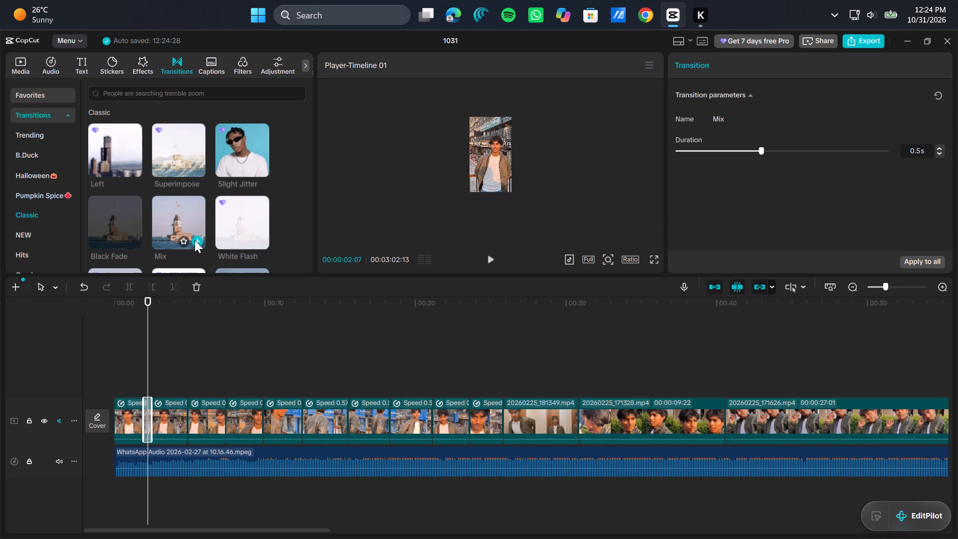
left_click(193, 365)
left_click_drag(193, 365, 188, 368)
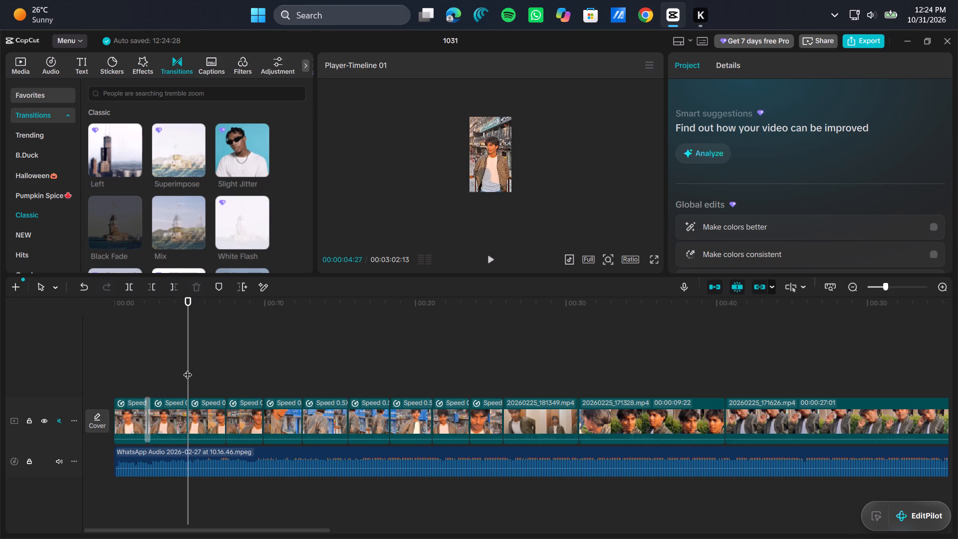
left_click(197, 245)
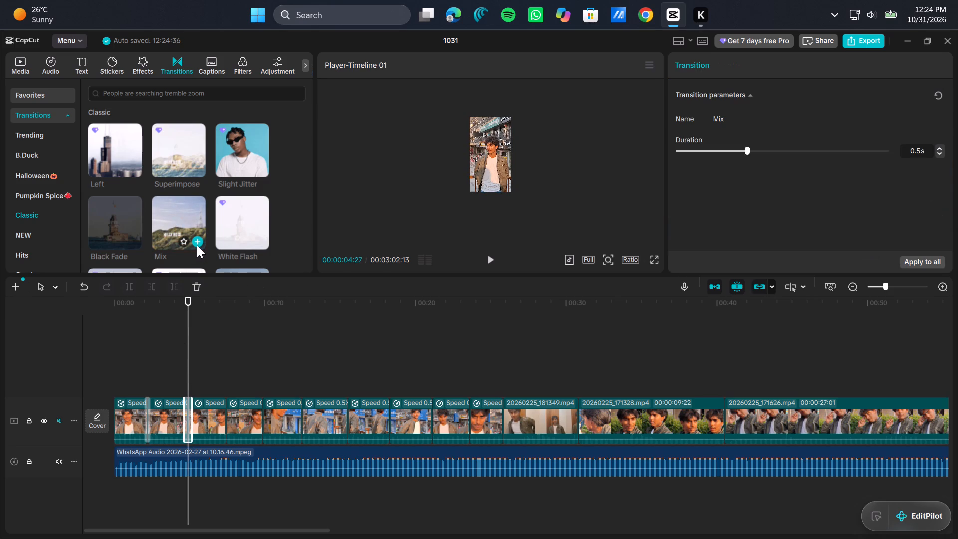
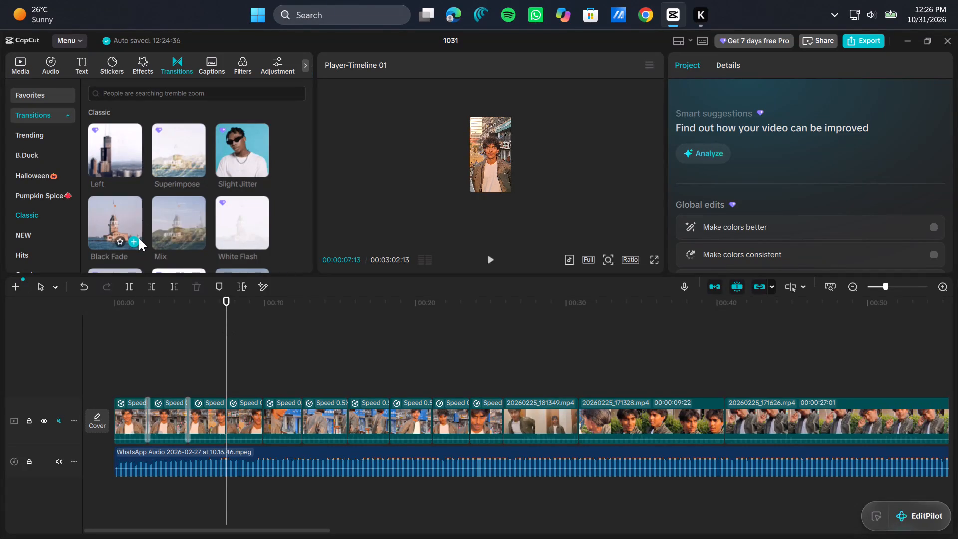
Add the Classic Mix transition at the slowed clip's cuts at 00:00:07:13, 00:00:09:27, 00:00:12:15 and 00:00:15:16.
left_click(201, 238)
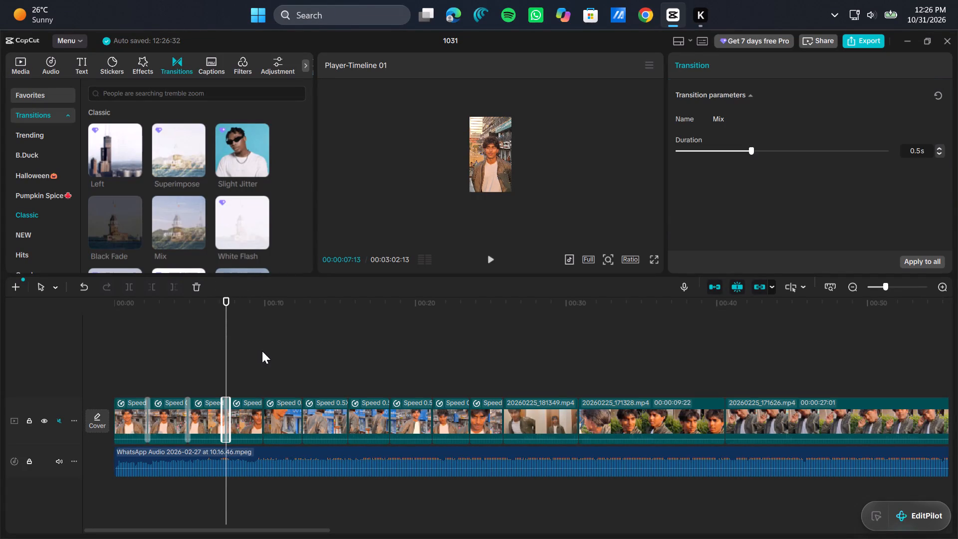
left_click(262, 351)
left_click(262, 351)
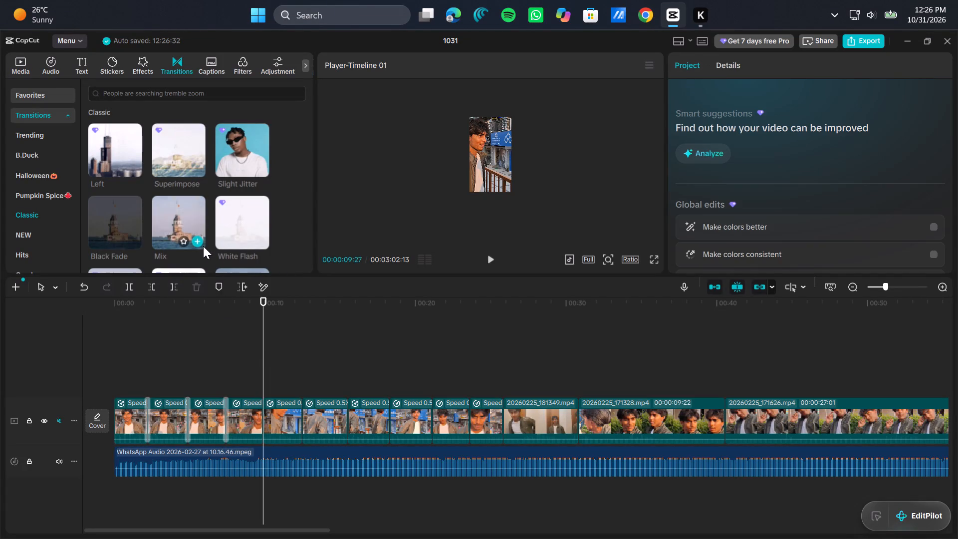
left_click(202, 246)
left_click(296, 366)
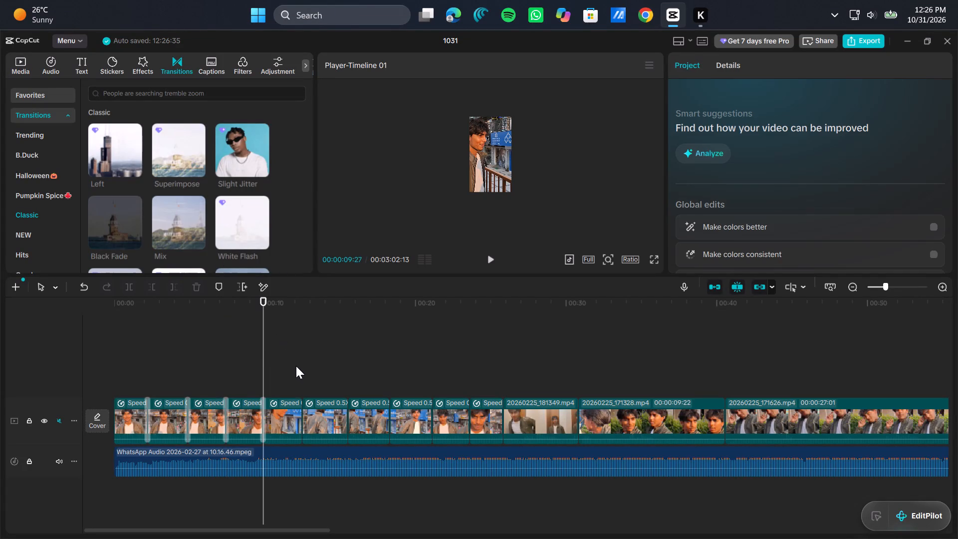
left_click_drag(296, 366, 306, 366)
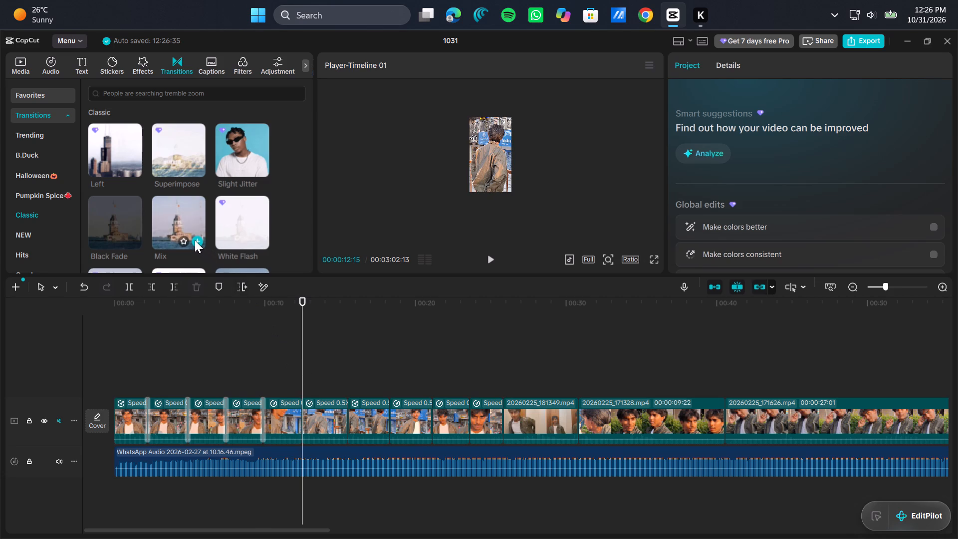
left_click(195, 240)
left_click(350, 340)
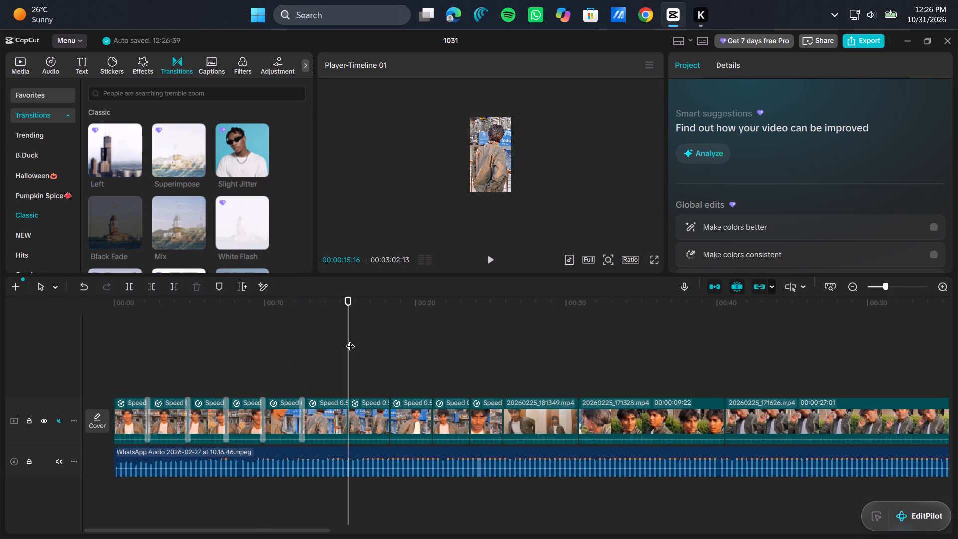
left_click(350, 340)
left_click(197, 241)
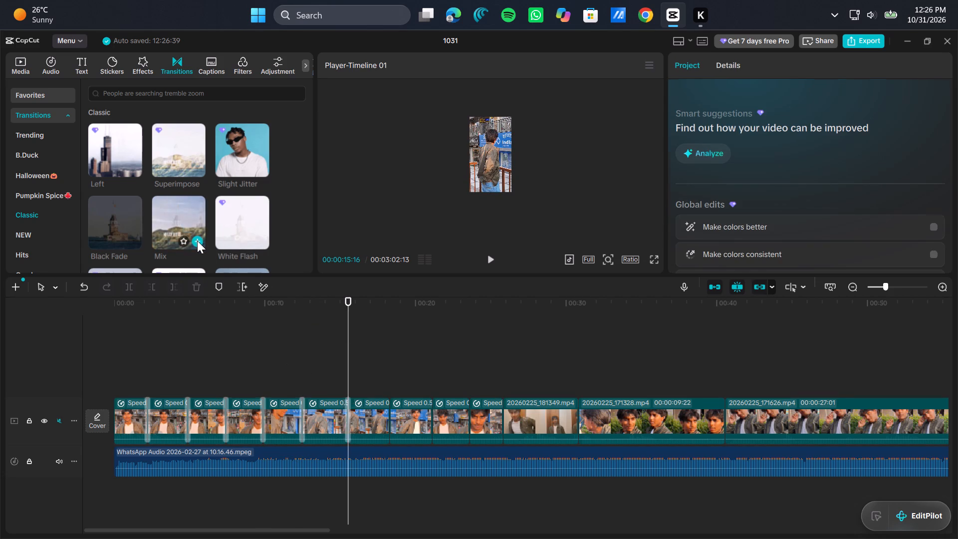
Add the Mix transition at the slowed clip's remaining cuts at 00:00:18:09, 00:00:21:04 and 00:00:23:18.
left_click(403, 328)
left_click_drag(403, 328, 398, 328)
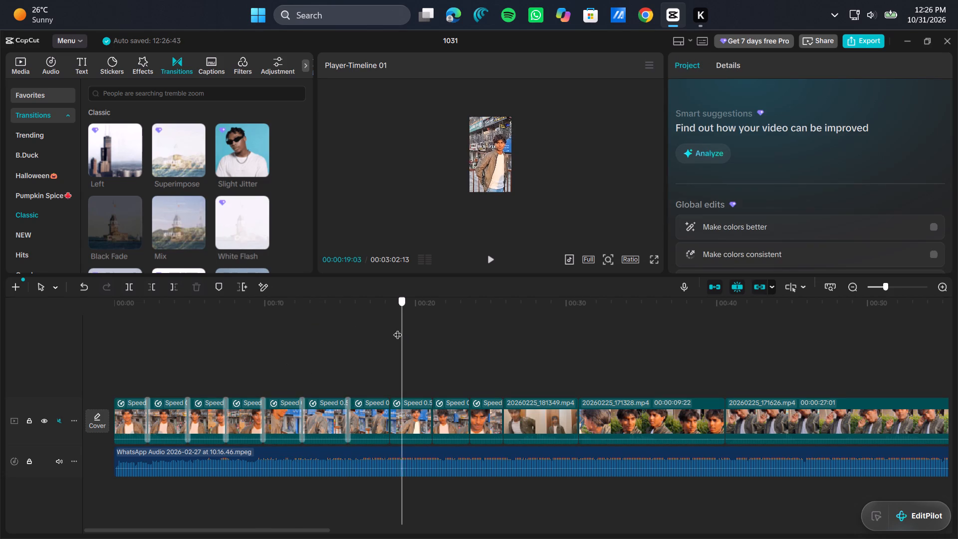
left_click_drag(398, 328, 390, 331)
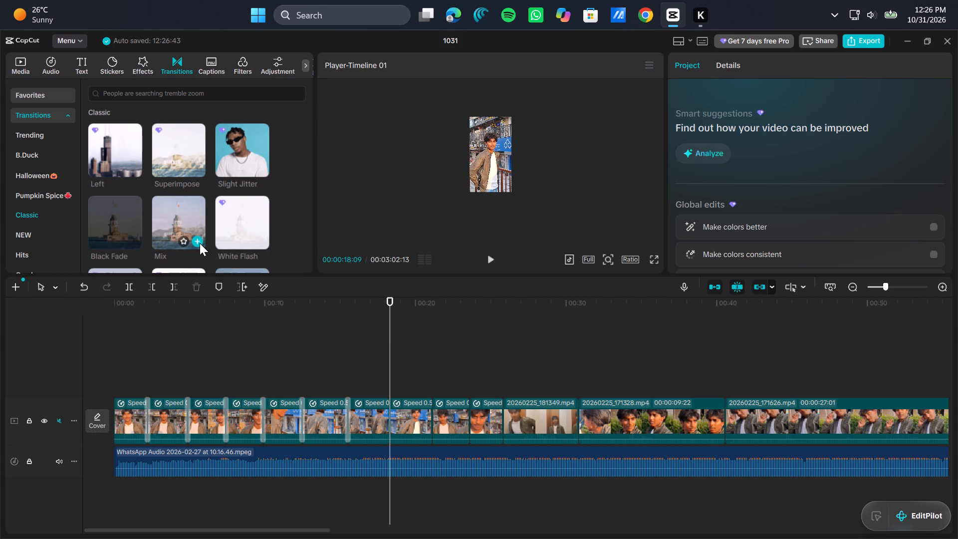
left_click(200, 243)
left_click(430, 331)
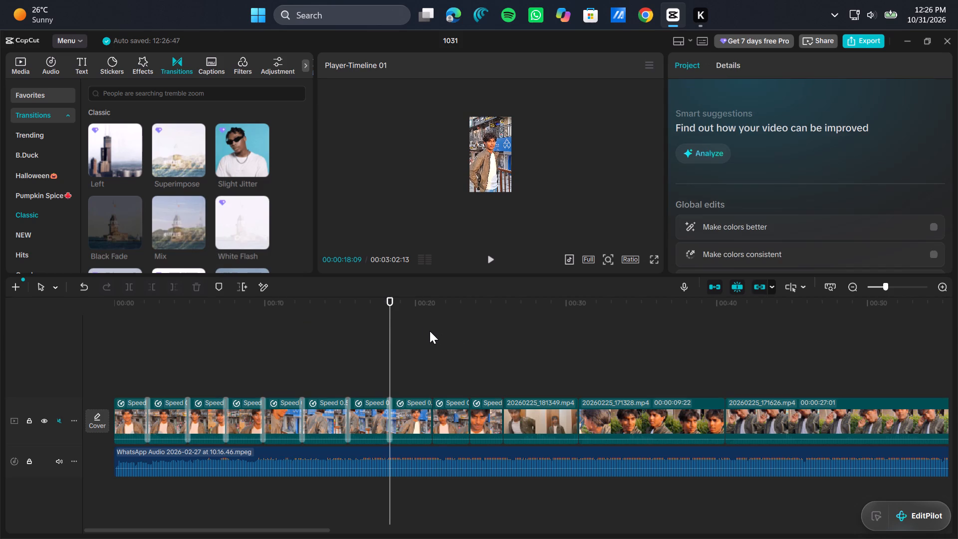
left_click(430, 331)
left_click(203, 245)
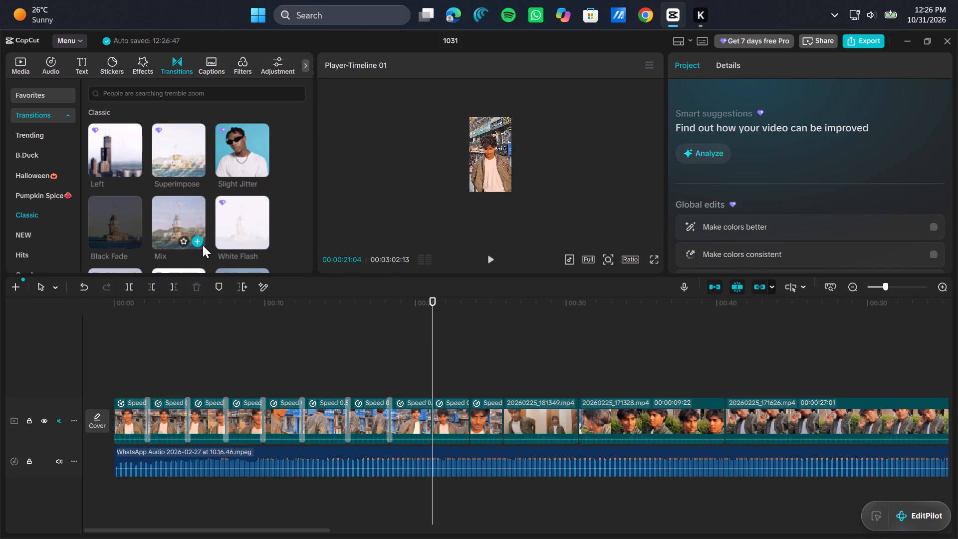
left_click(462, 355)
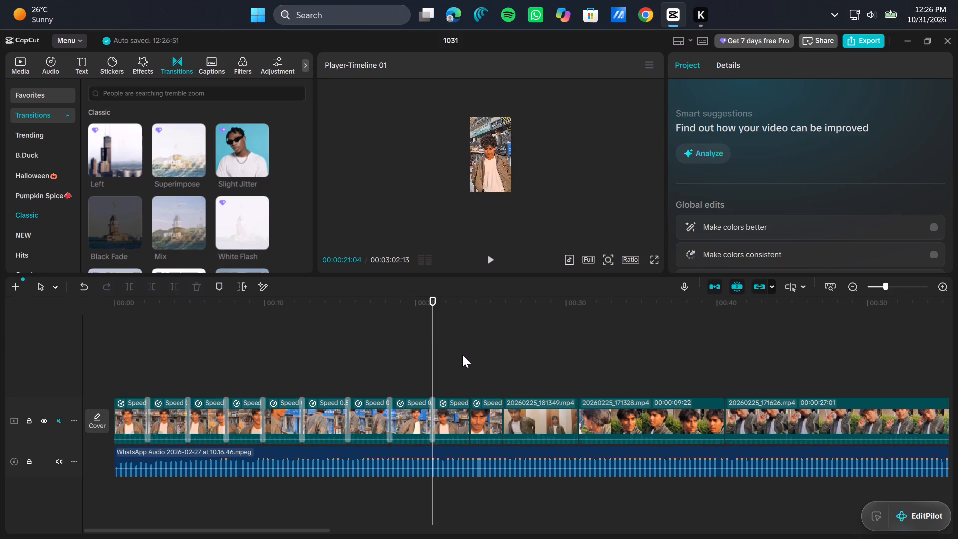
left_click_drag(462, 355, 474, 355)
double_click(474, 355)
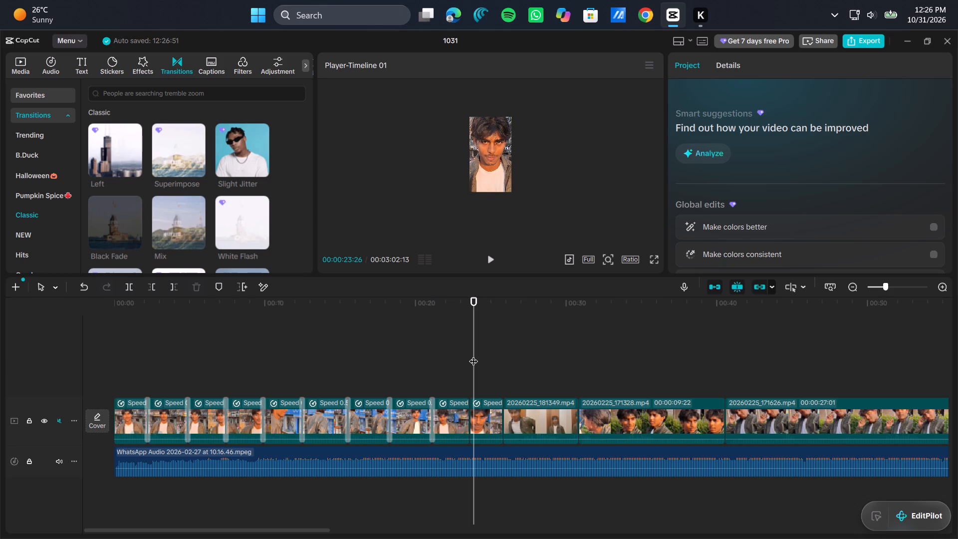
left_click(193, 237)
Add the Mix transition at 00:00:25:25, between the last slowed segment and 20260225_181349.mp4, accepting duplicate frames.
left_click(501, 360)
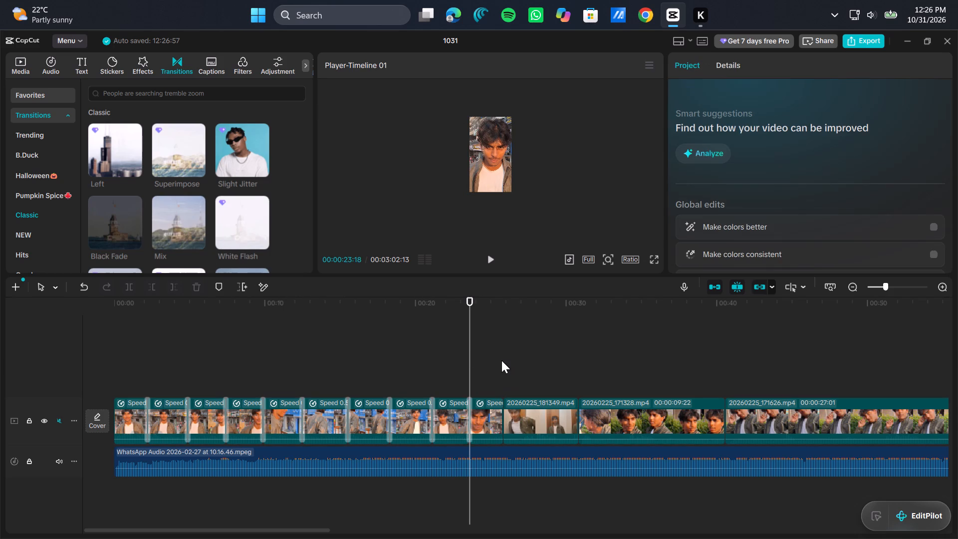
double_click(501, 360)
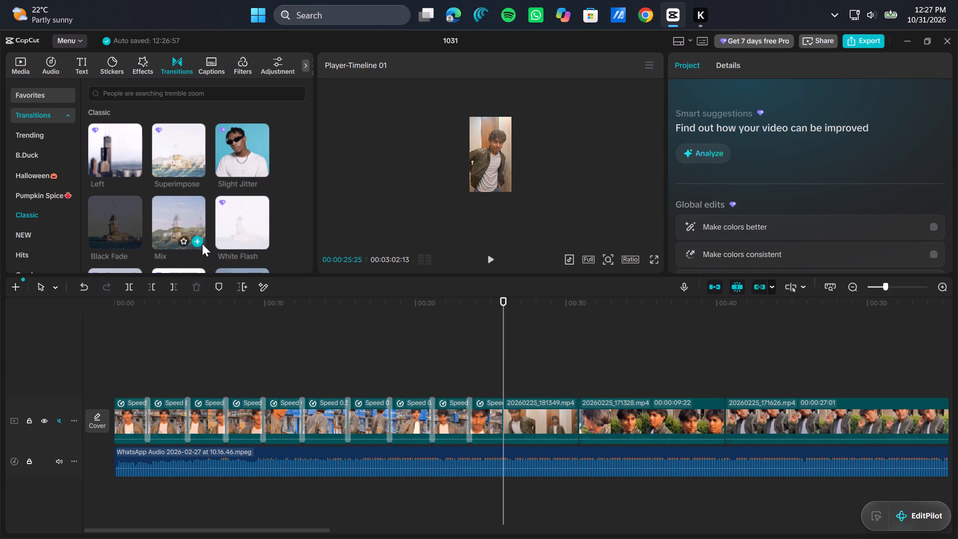
left_click(197, 240)
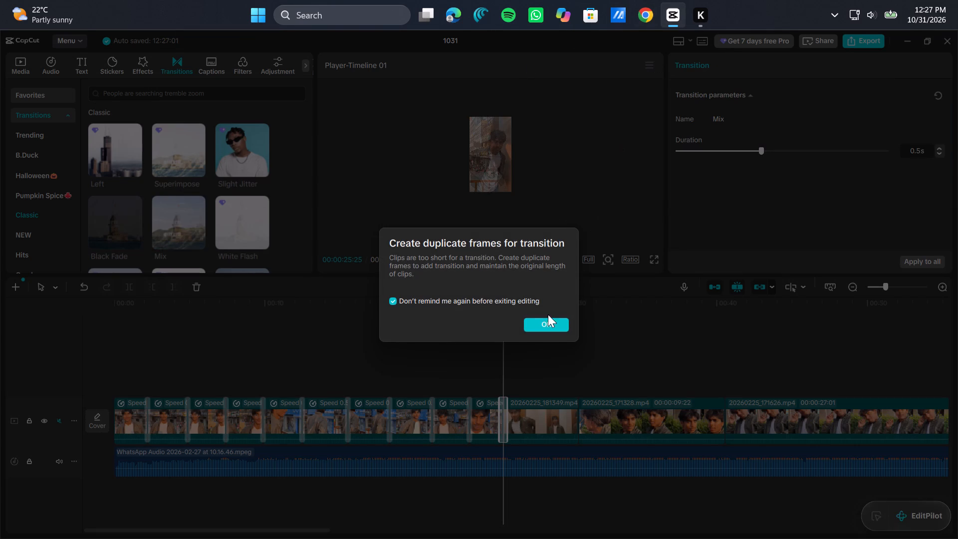
left_click(540, 324)
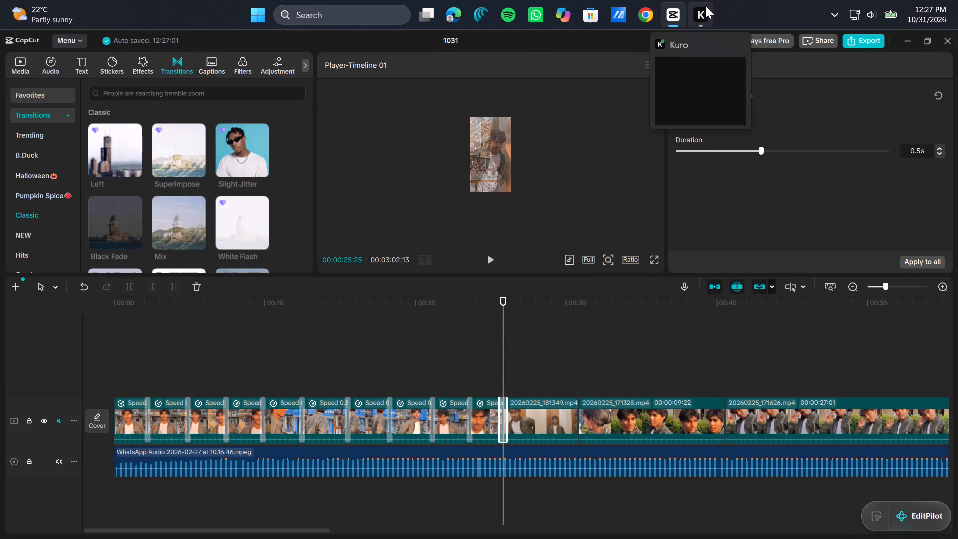
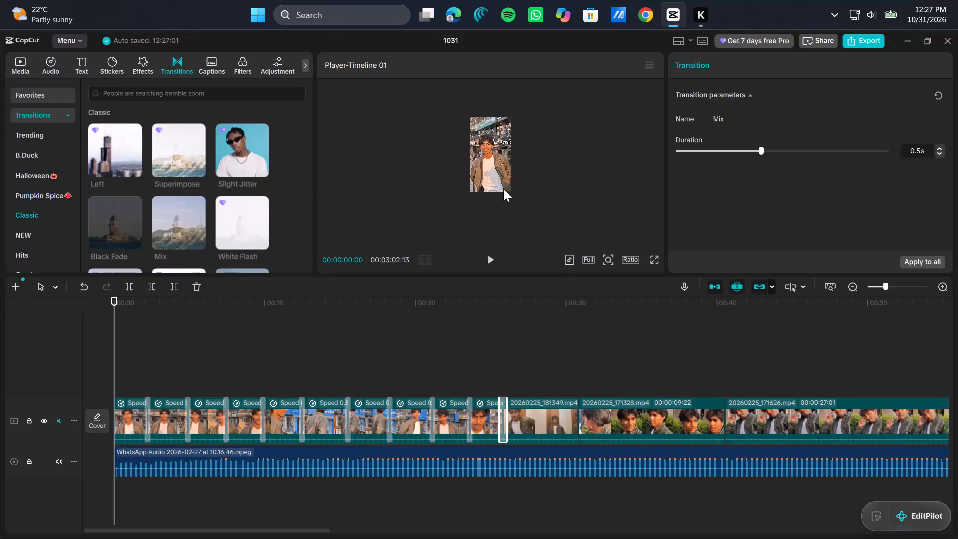
Play the edited timeline from the start to review the Mix transitions.
left_click(491, 263)
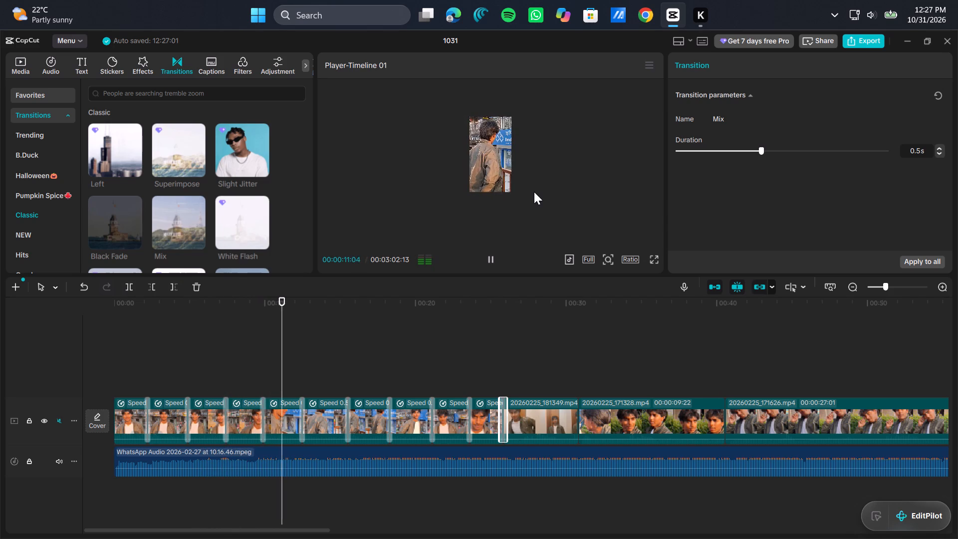
Look through the Classic transitions and preview Strobe and Circle.
scroll(203, 228, "down", 1)
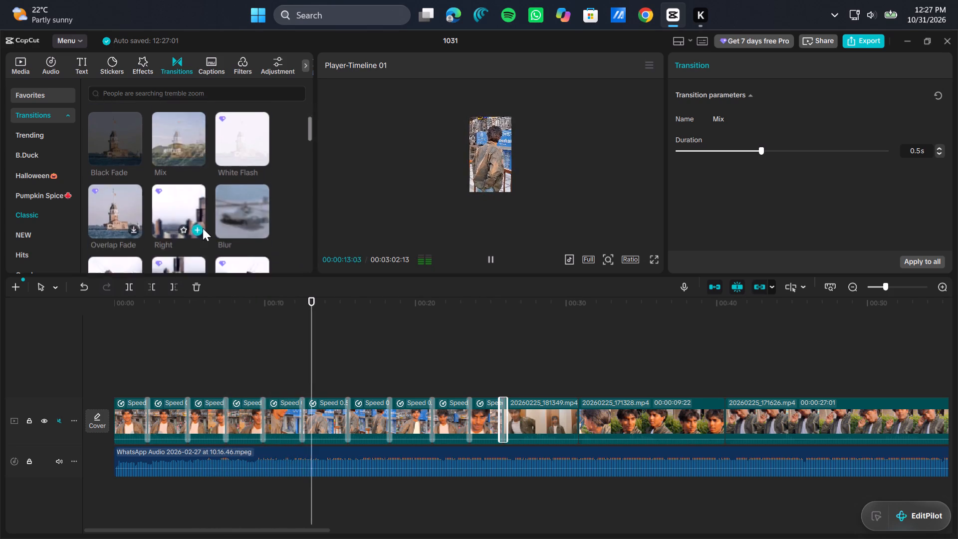
scroll(203, 228, "down", 1)
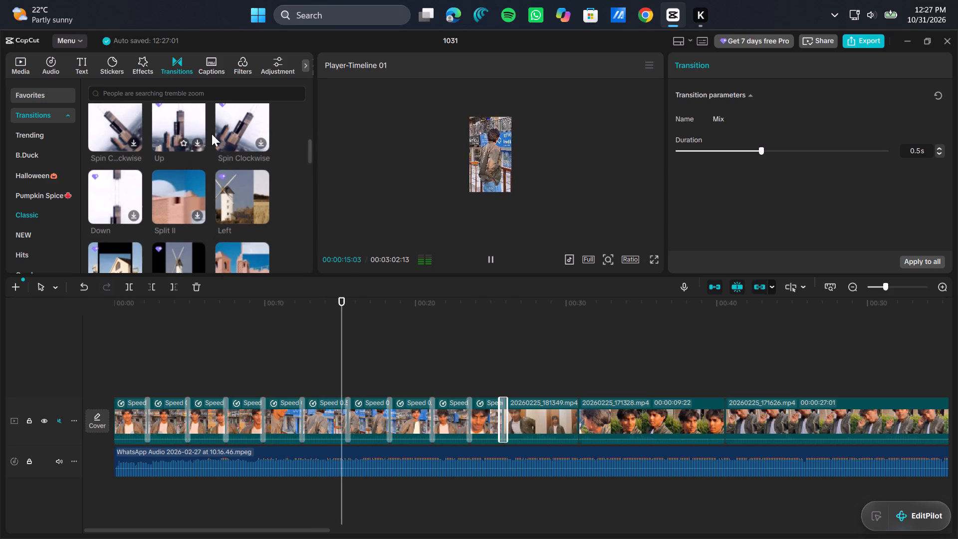
scroll(166, 206, "down", 1)
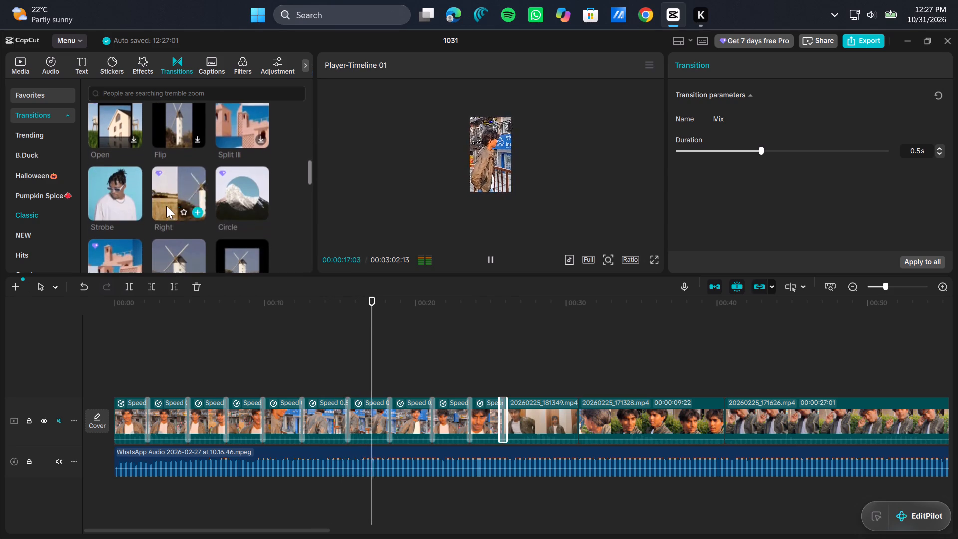
scroll(166, 206, "down", 1)
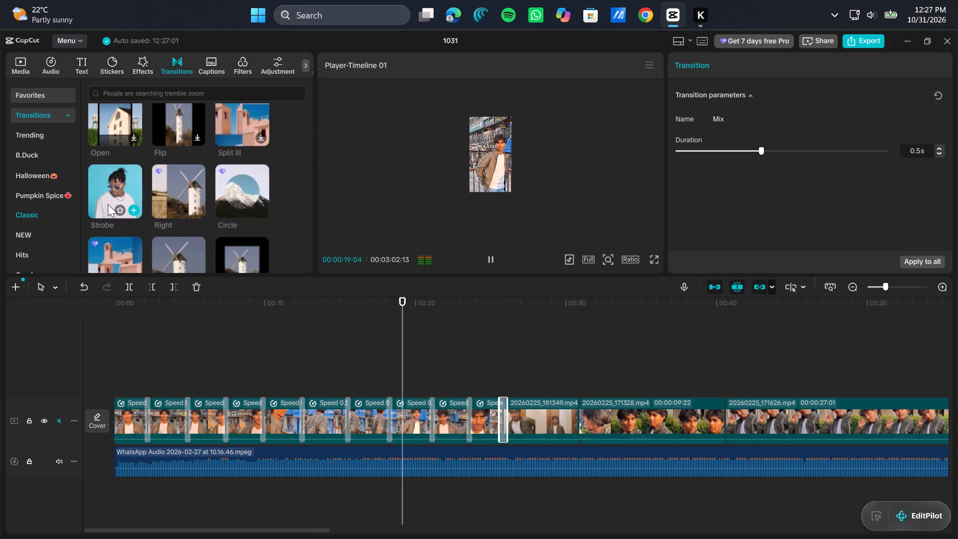
double_click(116, 179)
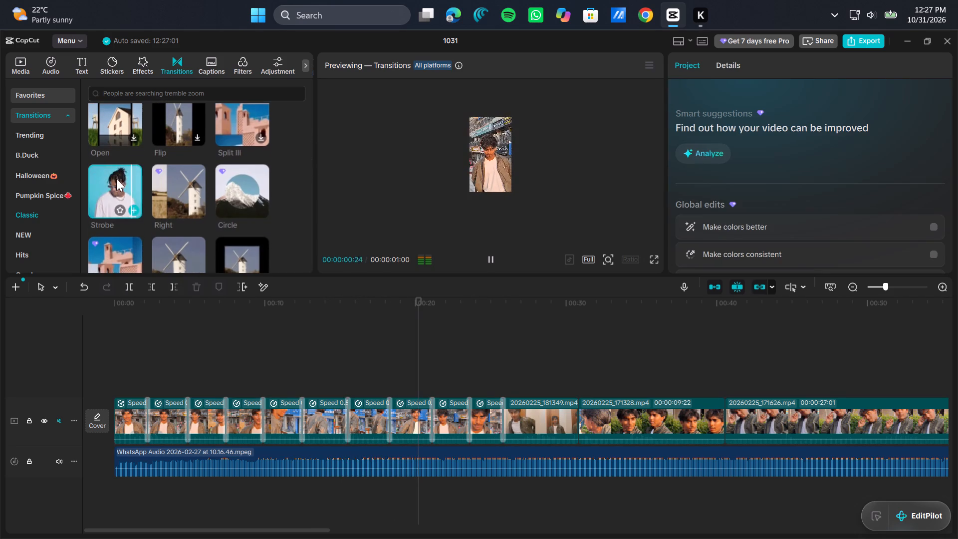
double_click(116, 179)
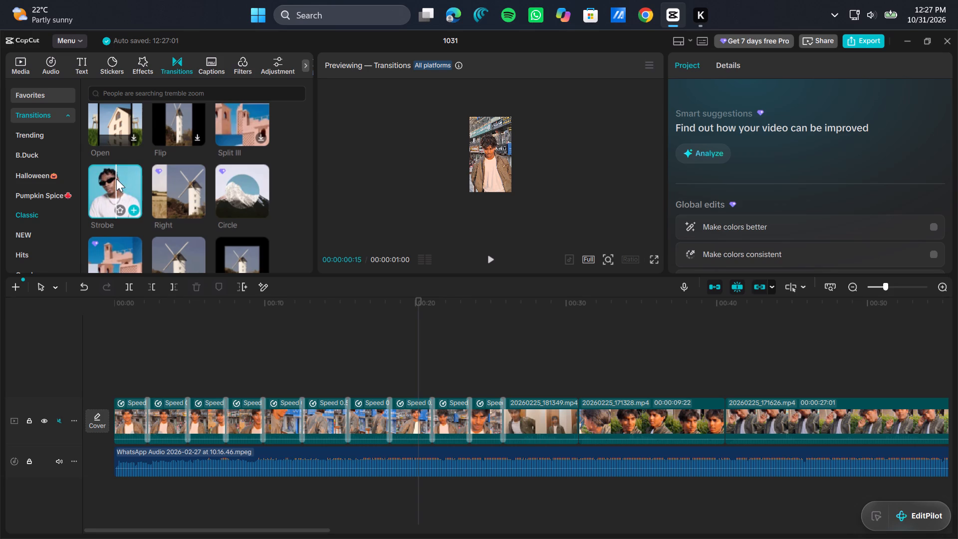
double_click(116, 179)
triple_click(108, 179)
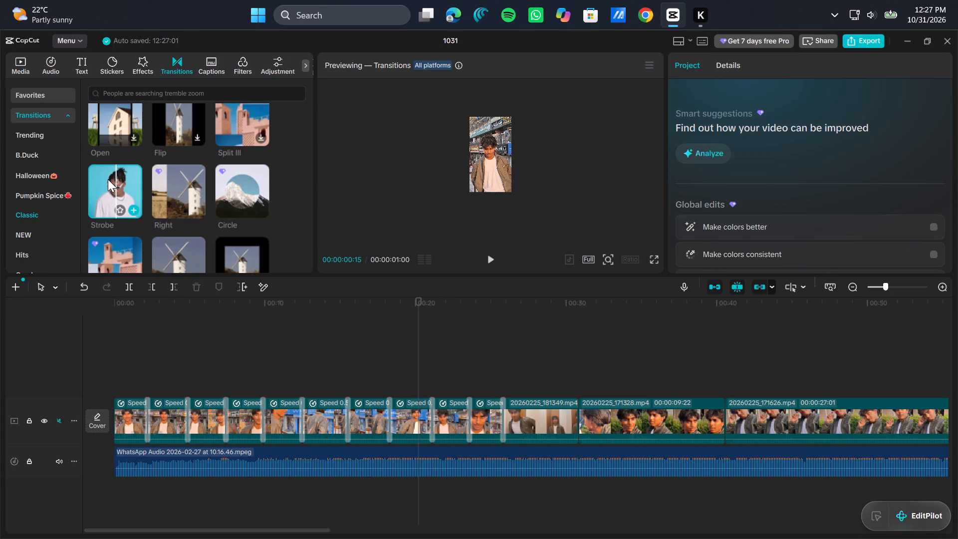
scroll(141, 189, "right", 1)
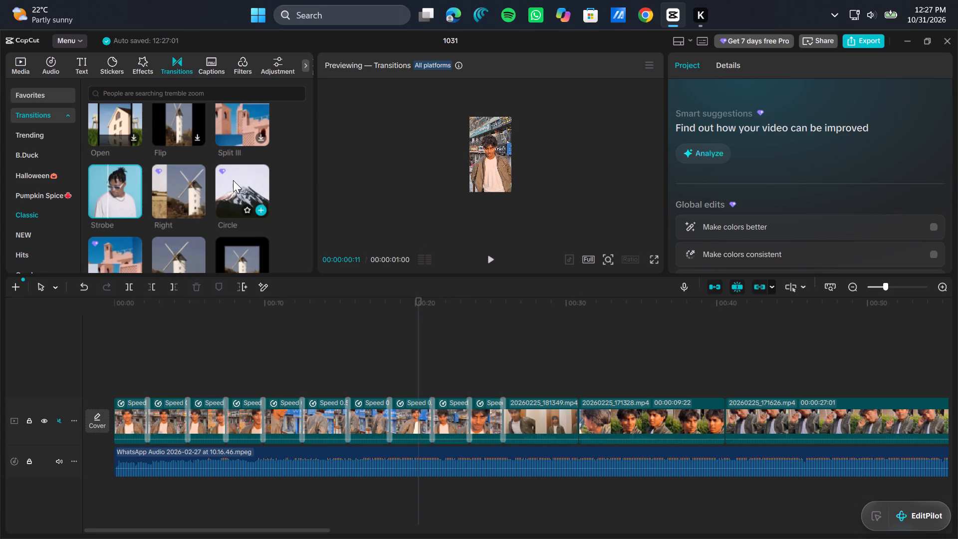
scroll(233, 180, "right", 1)
double_click(235, 179)
scroll(220, 179, "left", 1)
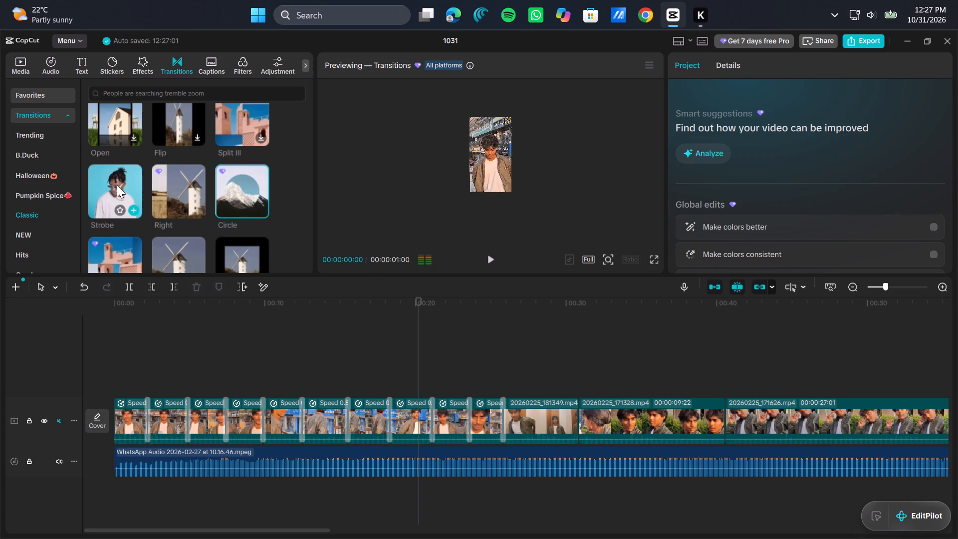
scroll(117, 185, "left", 1)
double_click(83, 190)
double_click(106, 182)
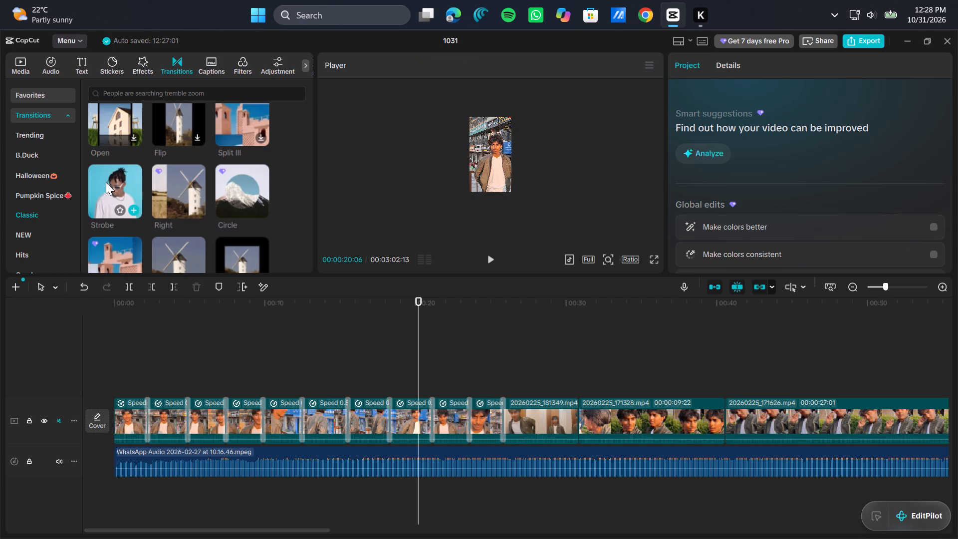
Move the playhead to 00:00:00:00, look through the Classic video effects and preview Vignette.
left_click(130, 73)
left_click(145, 55)
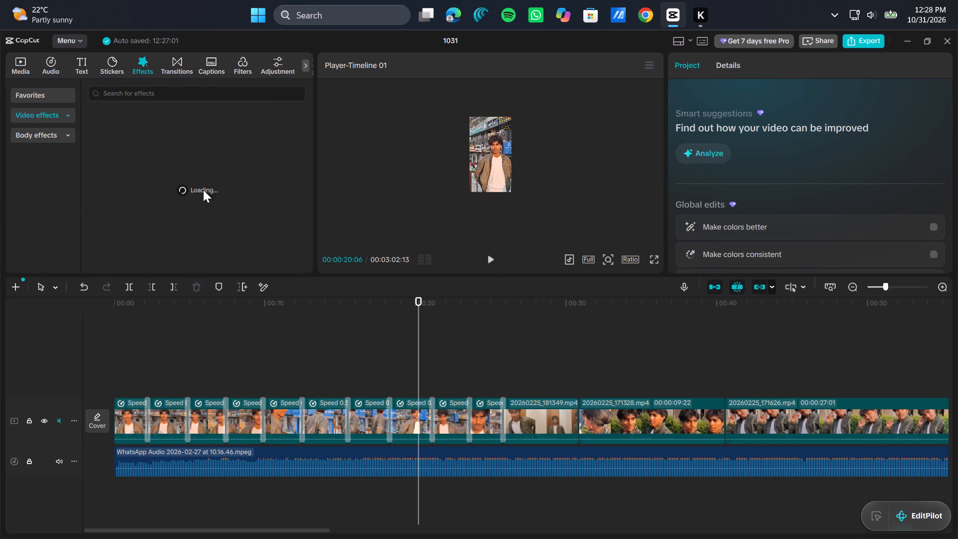
left_click(202, 379)
left_click_drag(202, 379, 5, 477)
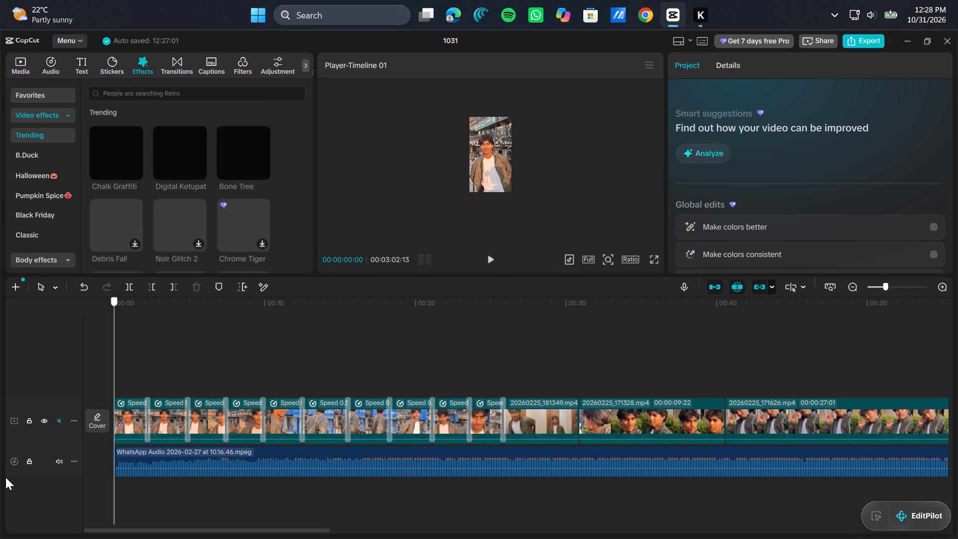
left_click_drag(5, 477, 4, 479)
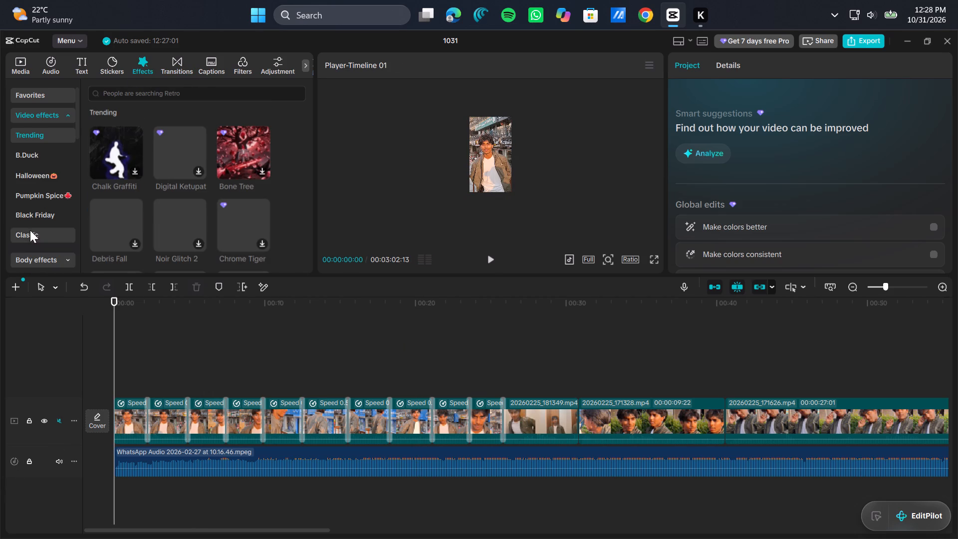
left_click(30, 235)
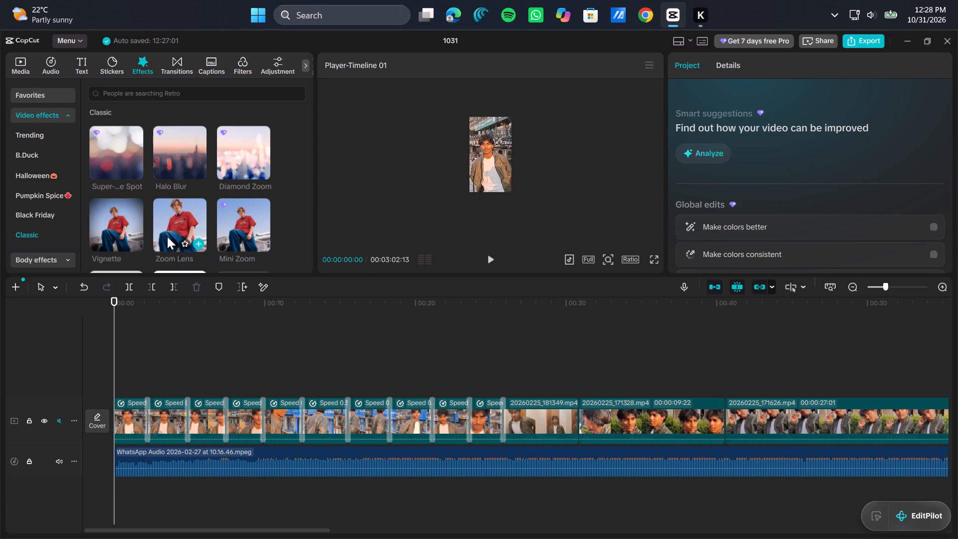
double_click(116, 225)
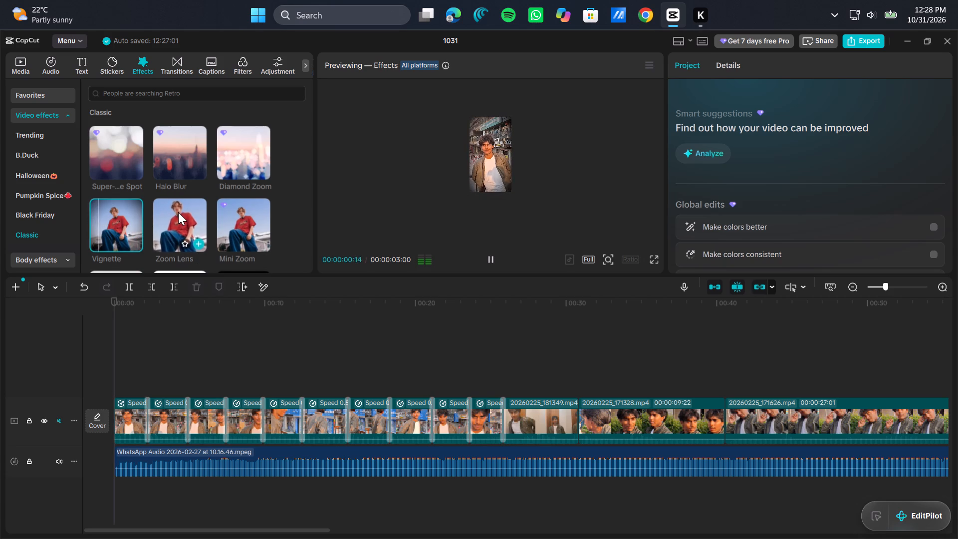
scroll(178, 212, "down", 1)
scroll(149, 225, "up", 1)
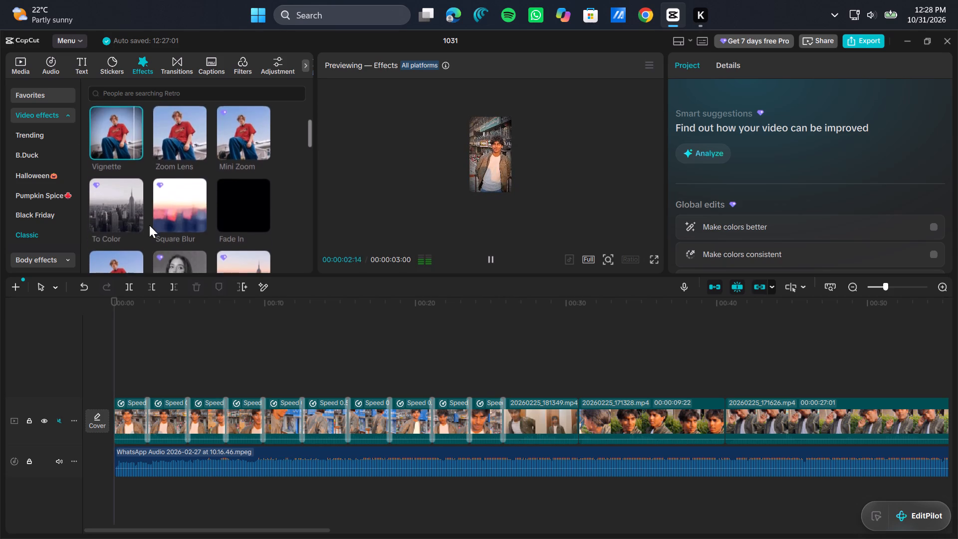
scroll(149, 225, "up", 1)
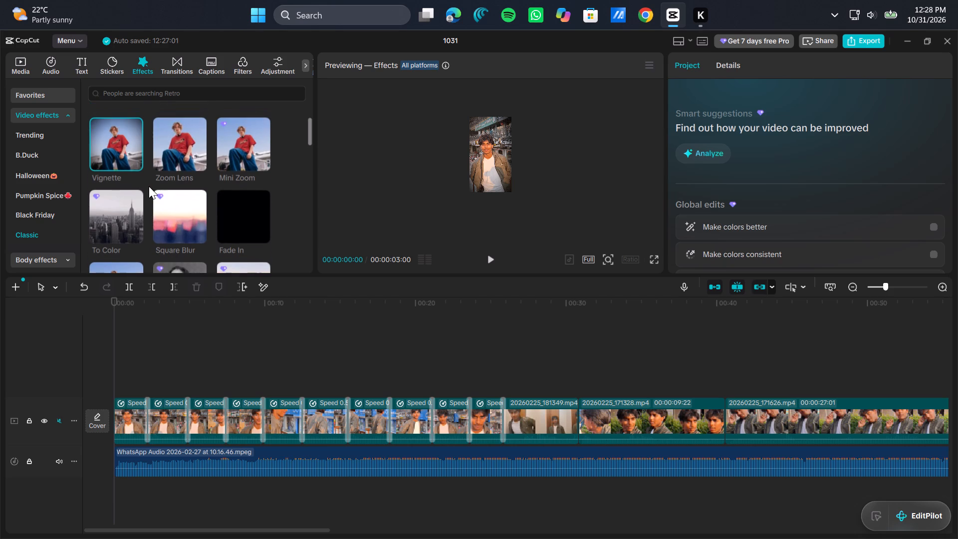
scroll(192, 165, "down", 1)
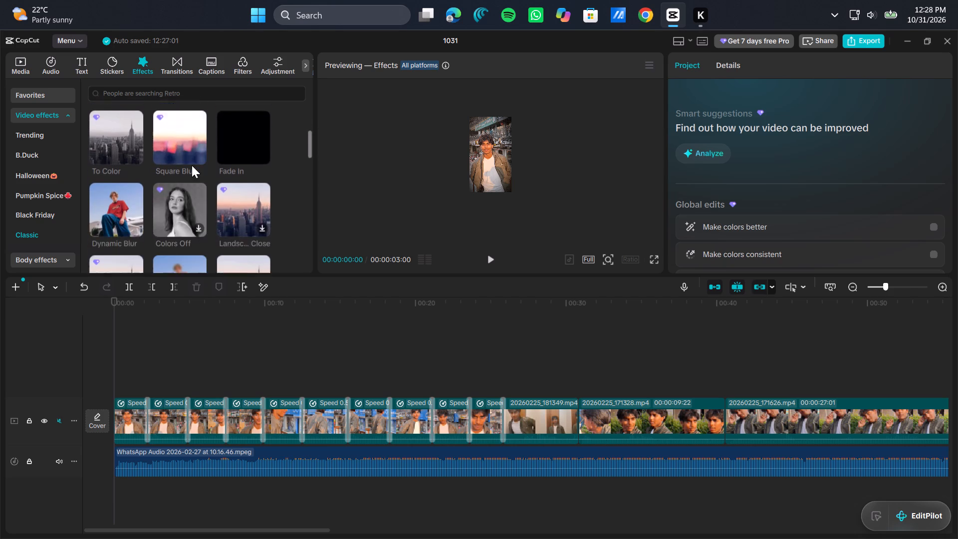
scroll(192, 165, "down", 2)
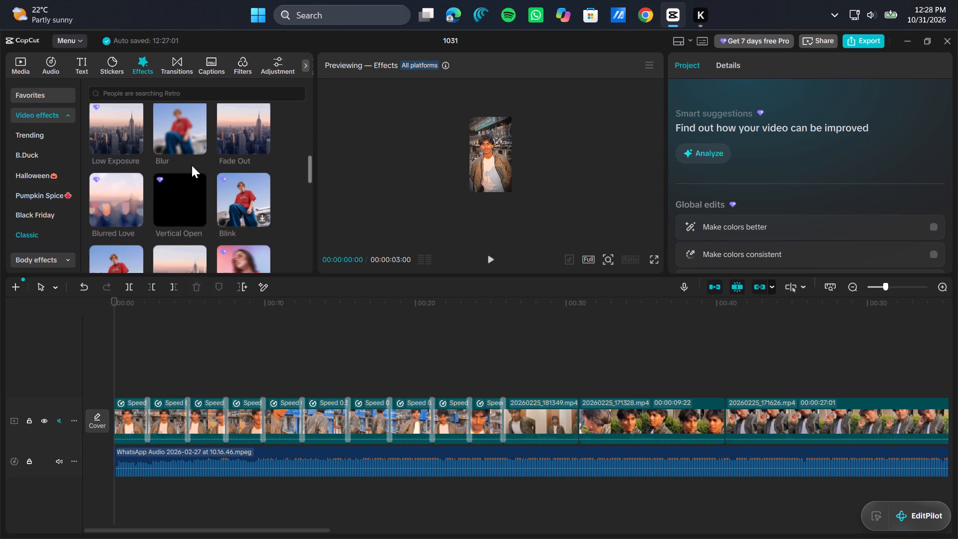
scroll(192, 165, "down", 1)
scroll(192, 165, "up", 2)
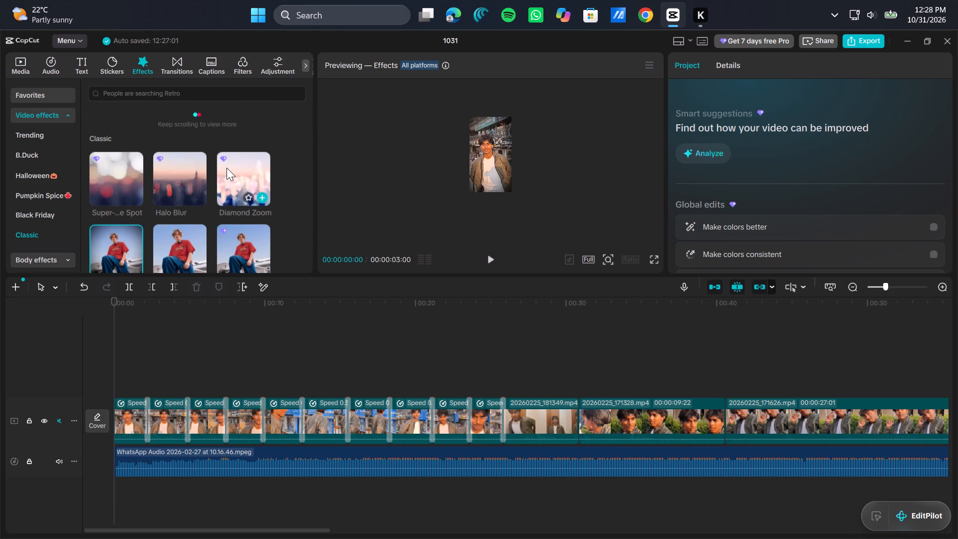
Preview the Chroma... Pulse and Doll Unboxed video effects in the Black Friday category.
left_click(227, 168)
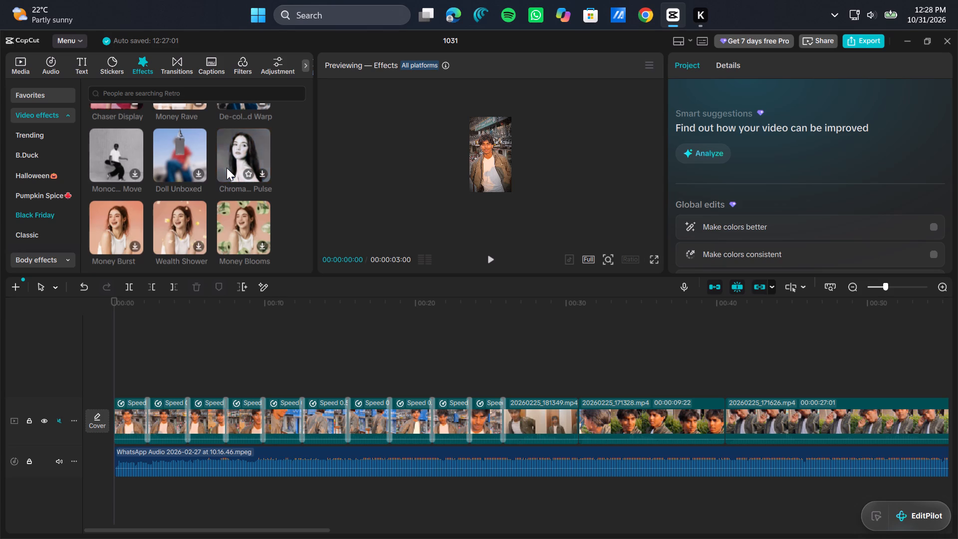
double_click(227, 168)
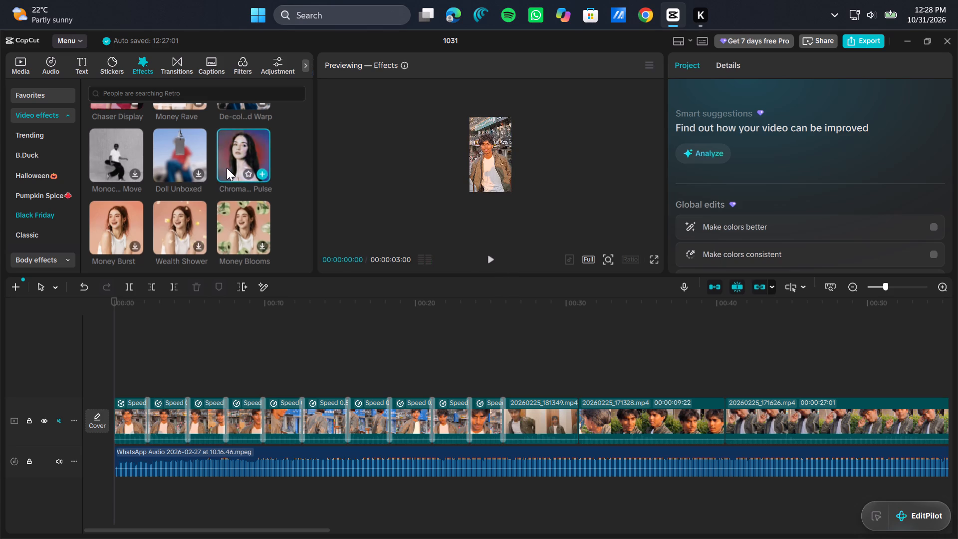
scroll(227, 168, "up", 1)
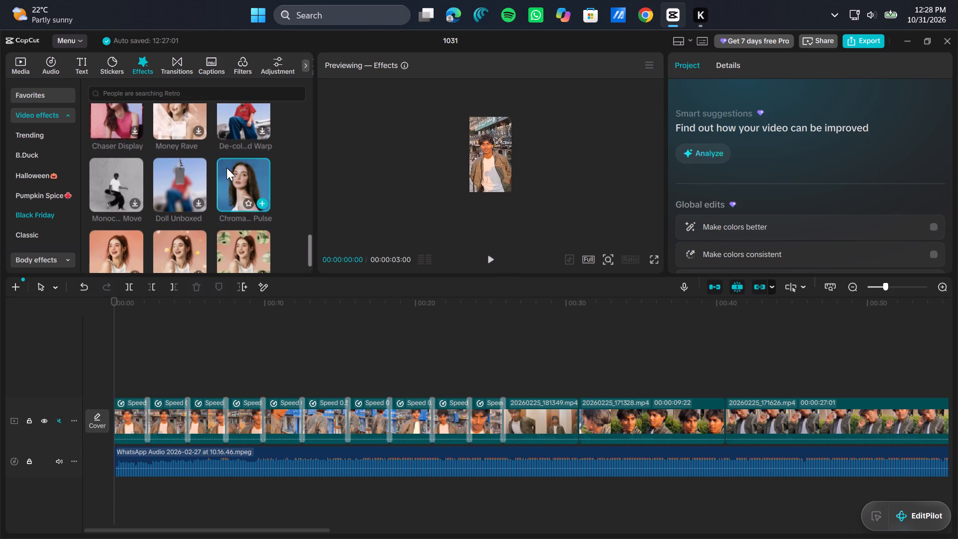
triple_click(179, 182)
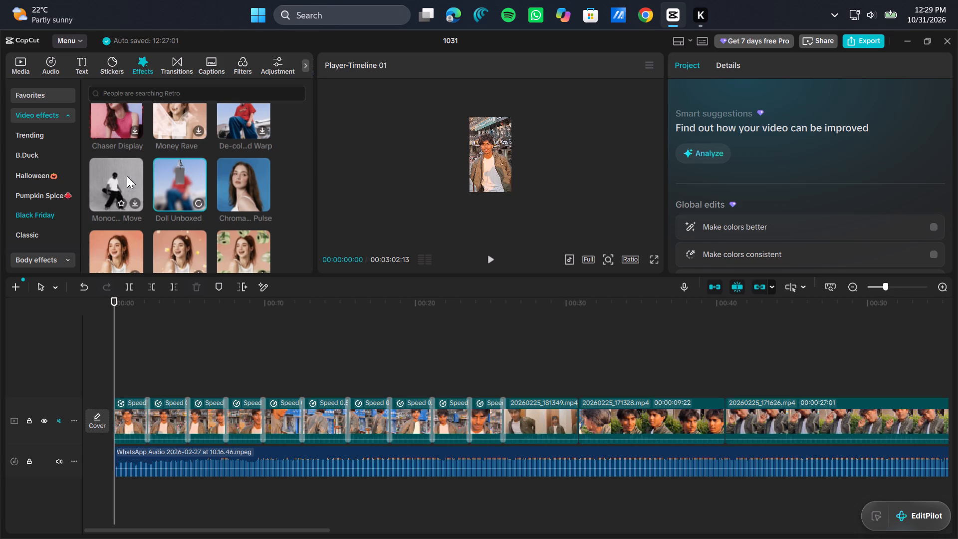
Look through the Black Friday video effects and try previewing Monoc... Move and Doll Unboxed.
scroll(127, 176, "up", 1)
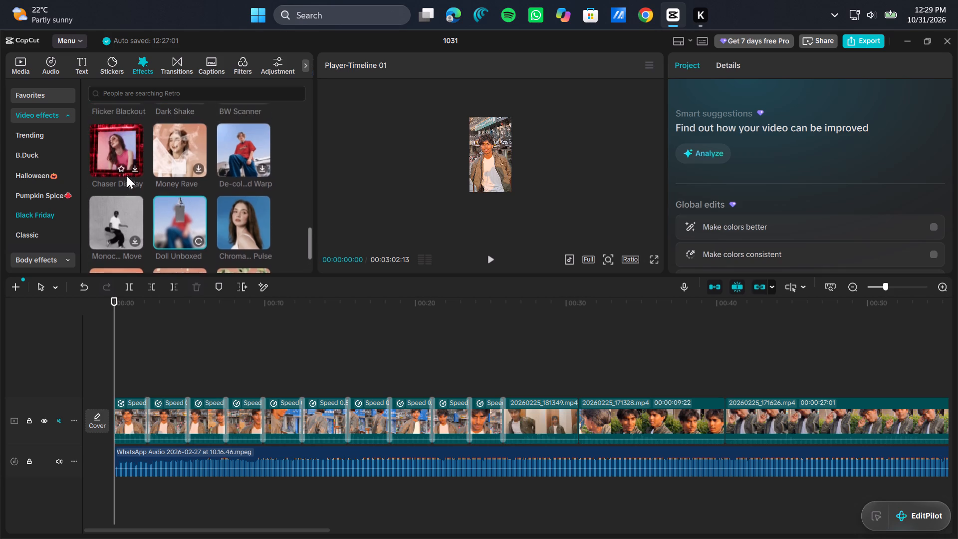
scroll(127, 176, "up", 1)
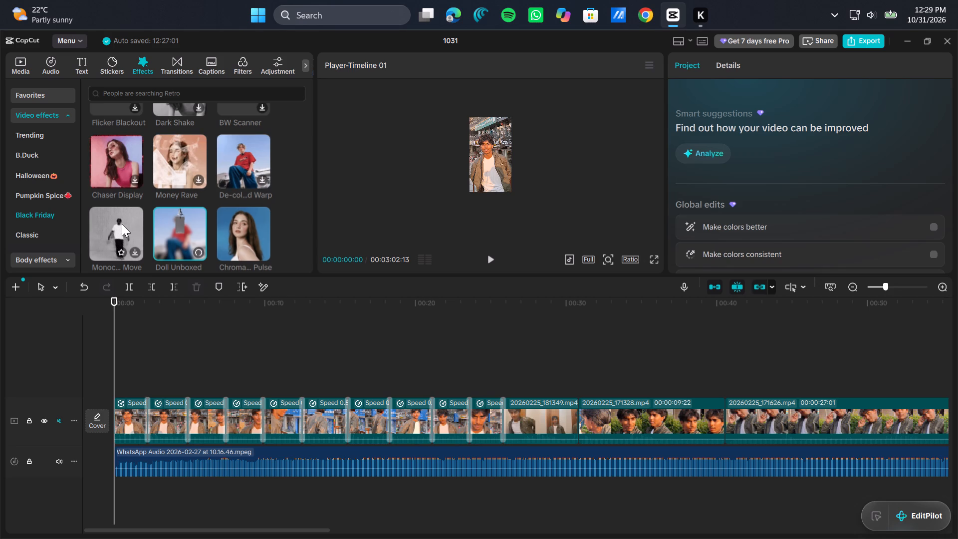
scroll(192, 201, "up", 1)
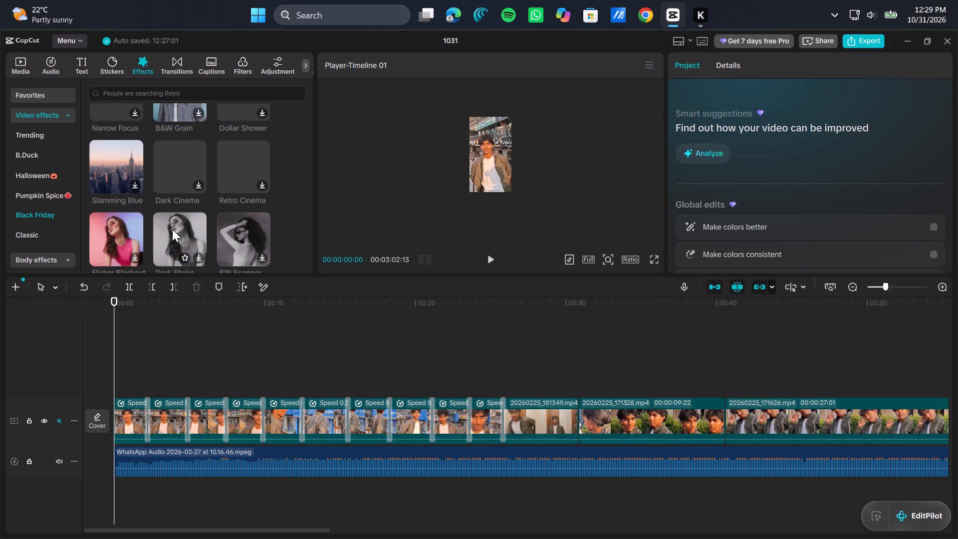
scroll(172, 229, "down", 1)
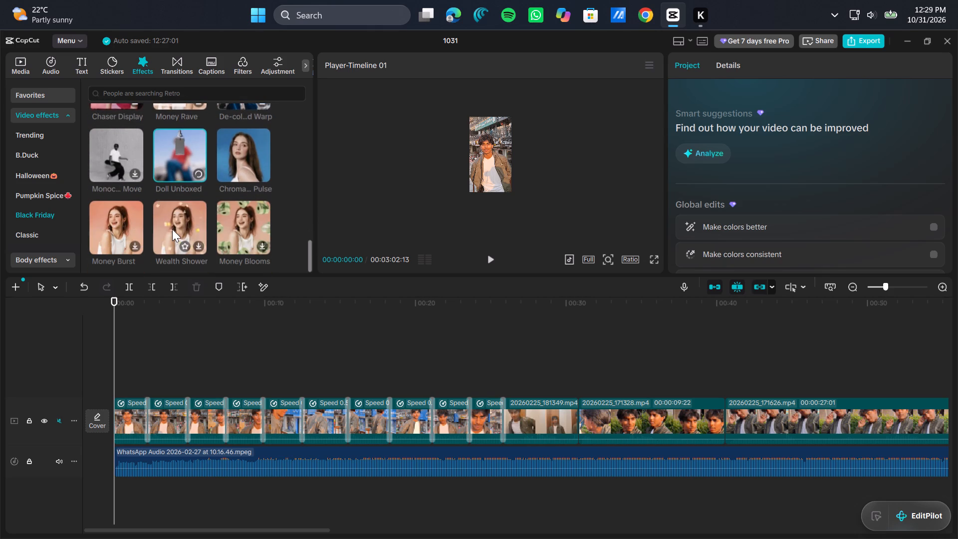
scroll(172, 229, "down", 2)
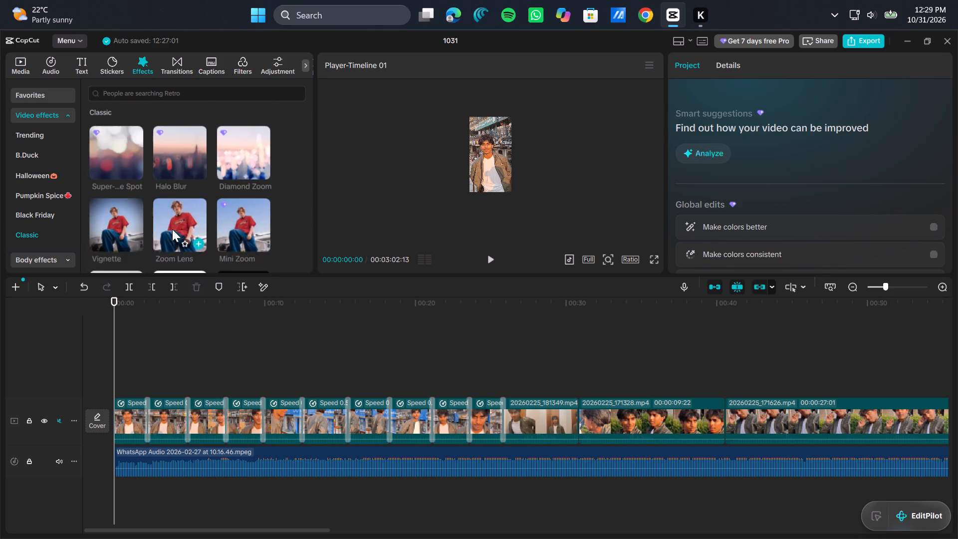
scroll(172, 229, "up", 1)
scroll(172, 229, "down", 1)
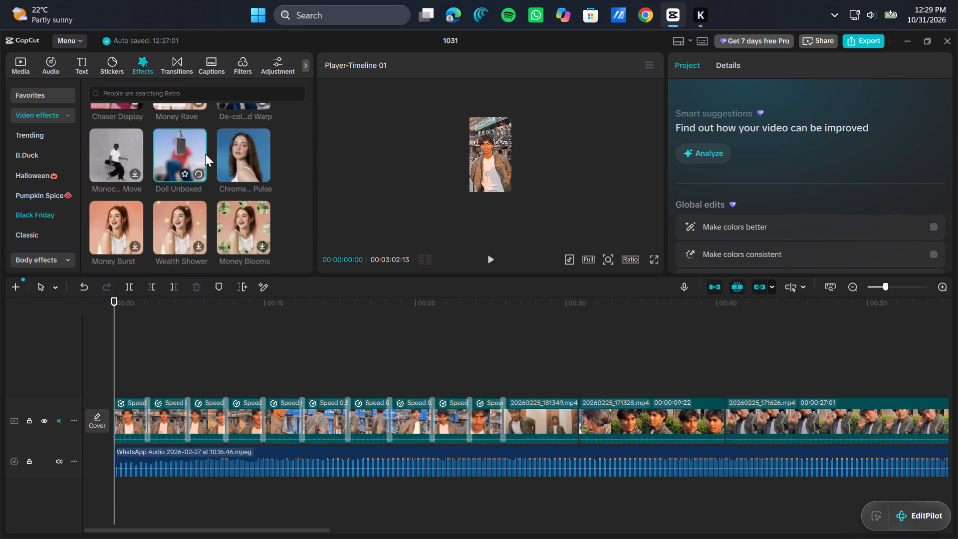
scroll(205, 154, "up", 1)
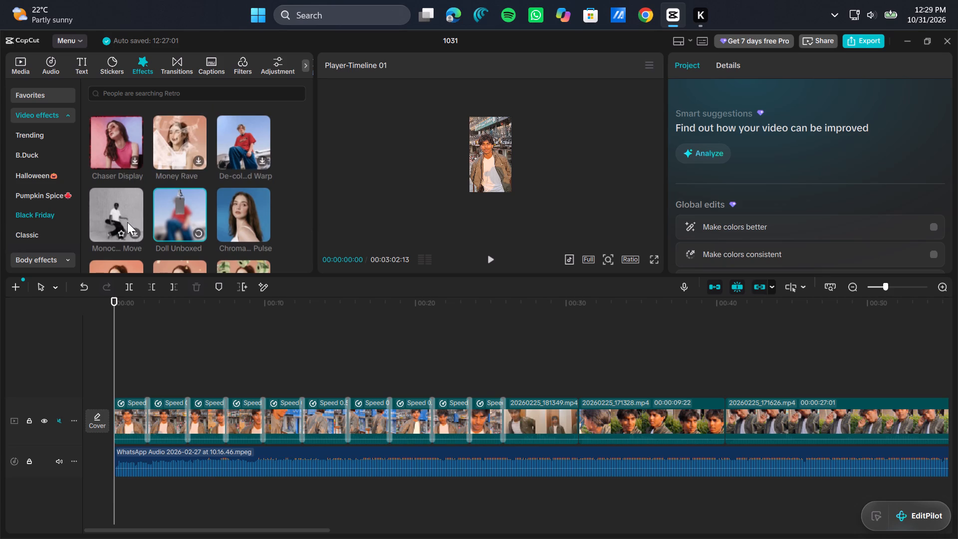
double_click(127, 222)
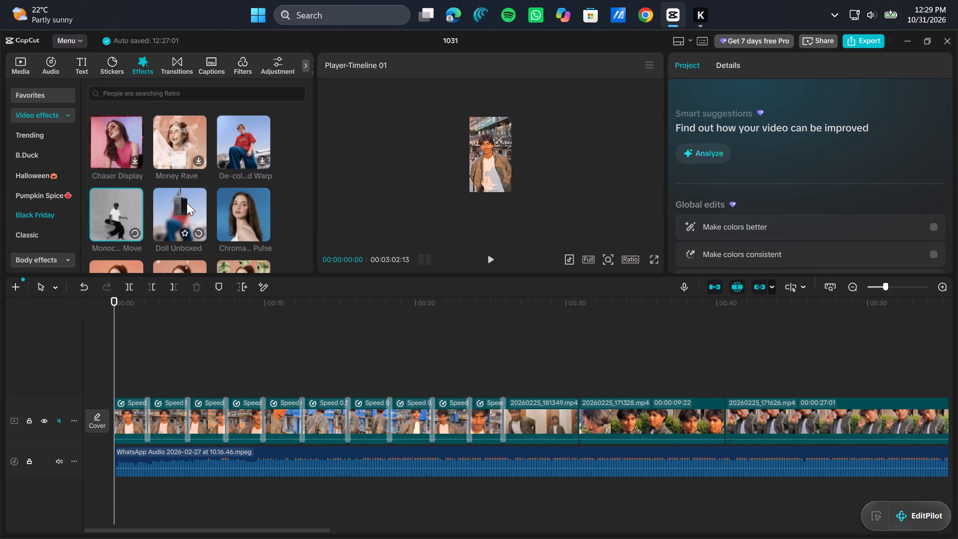
double_click(187, 203)
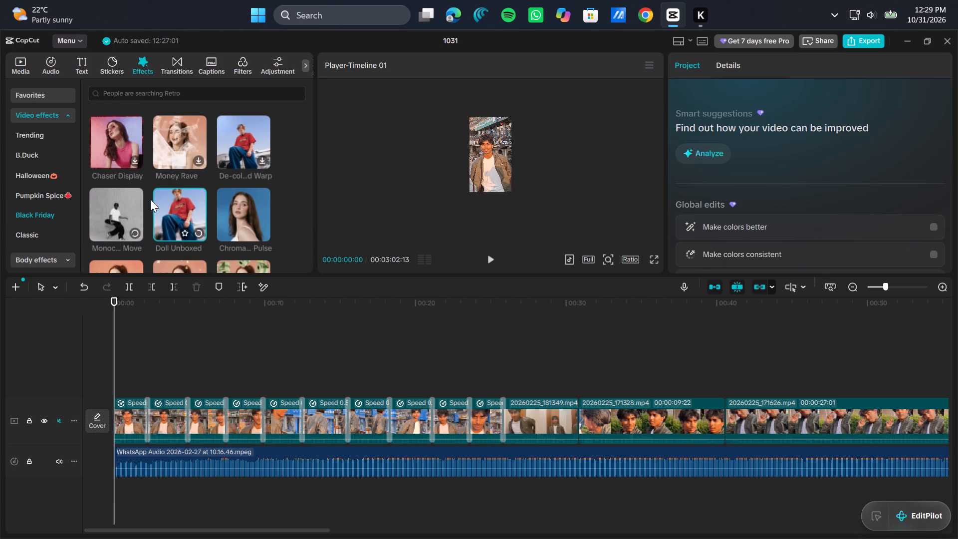
double_click(123, 202)
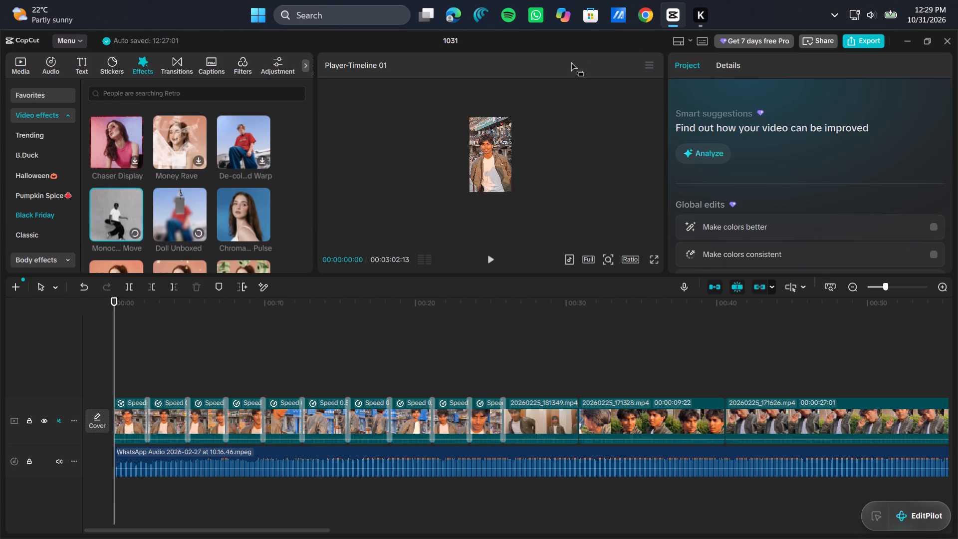
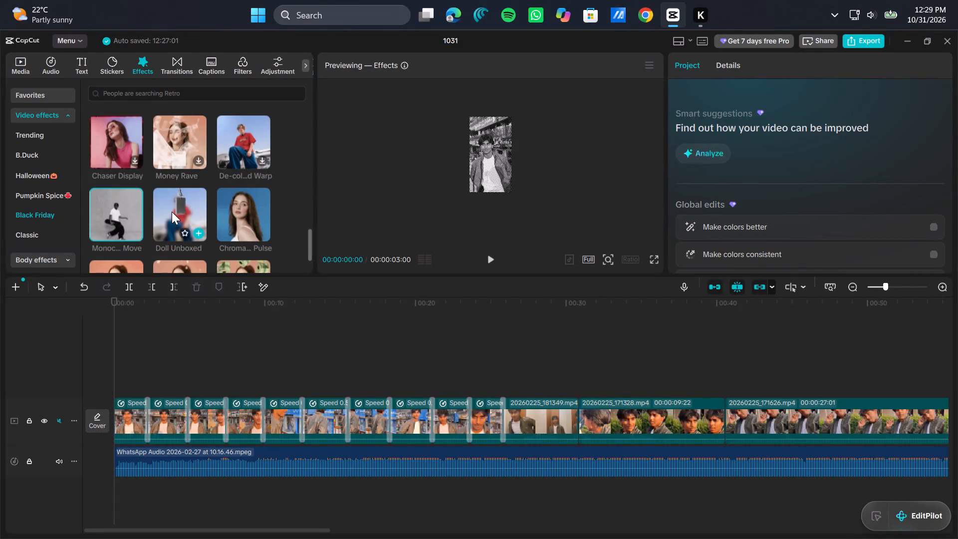
Preview the Doll Unboxed, Chaser Display, Dark Shake and Flicker Blackout video effects in the Black Friday category.
double_click(172, 212)
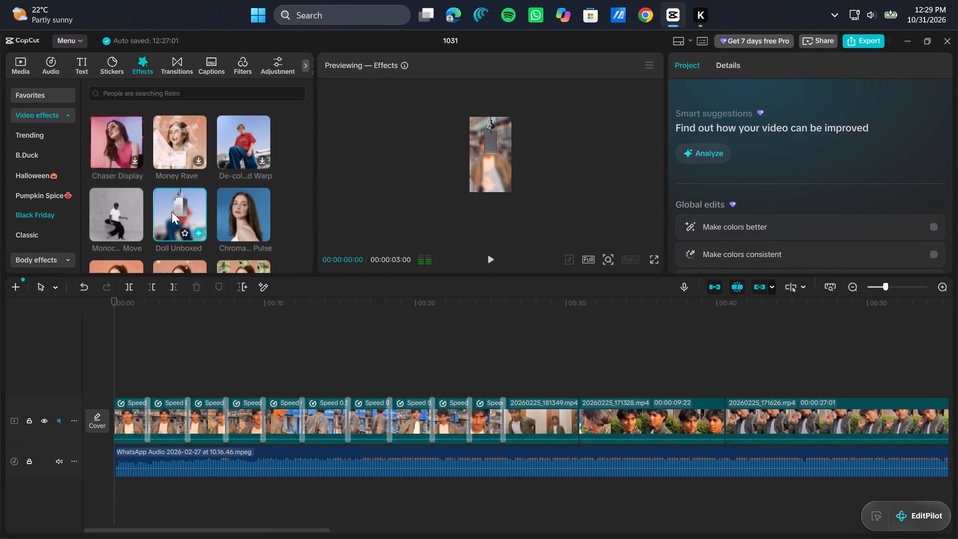
scroll(174, 194, "up", 1)
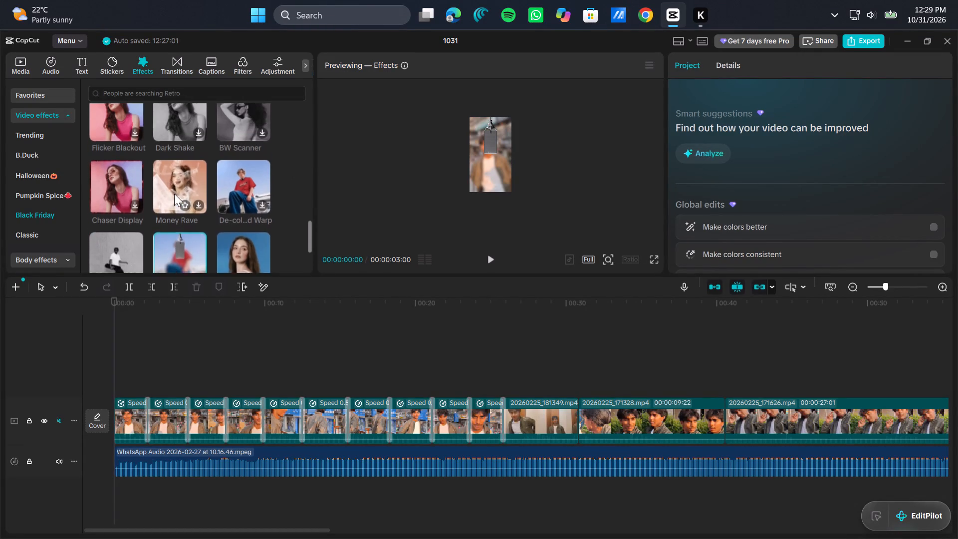
scroll(174, 194, "up", 1)
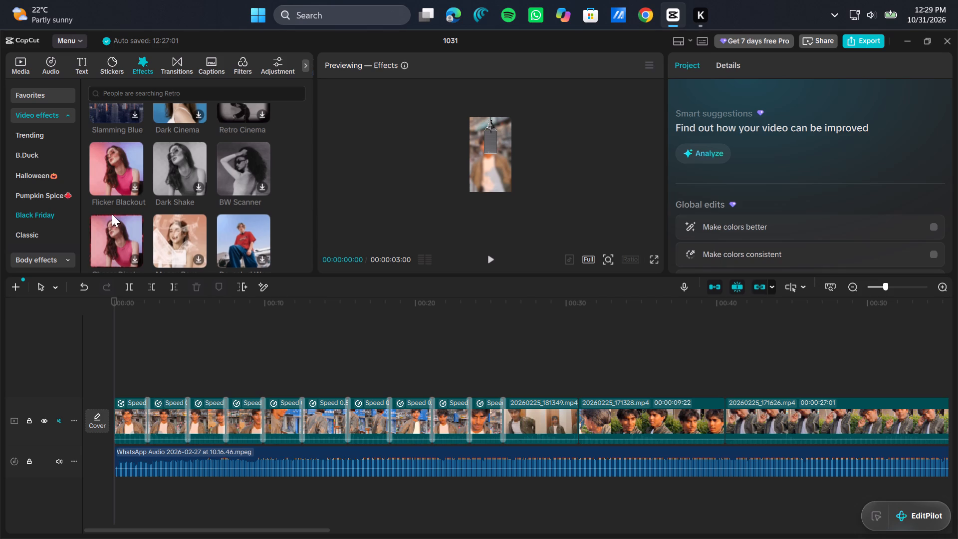
double_click(114, 229)
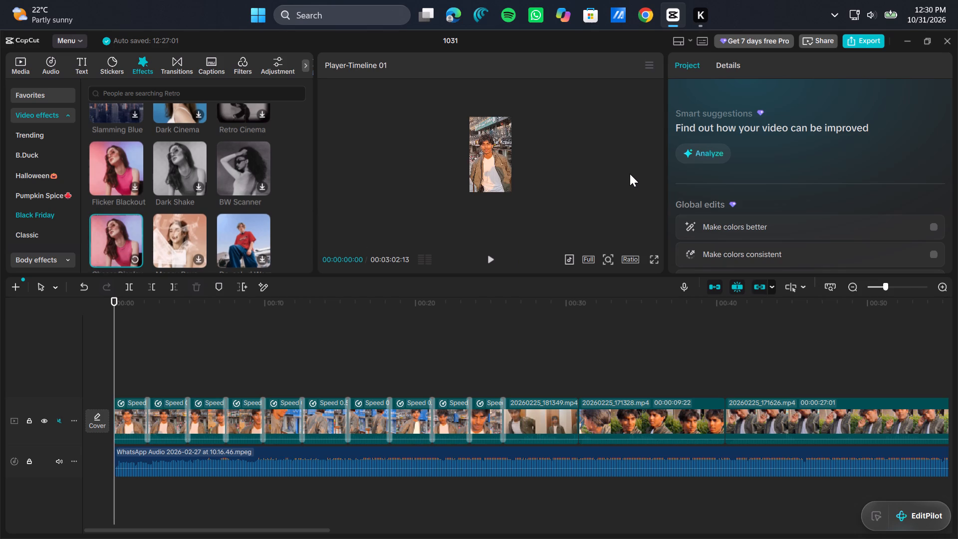
double_click(179, 171)
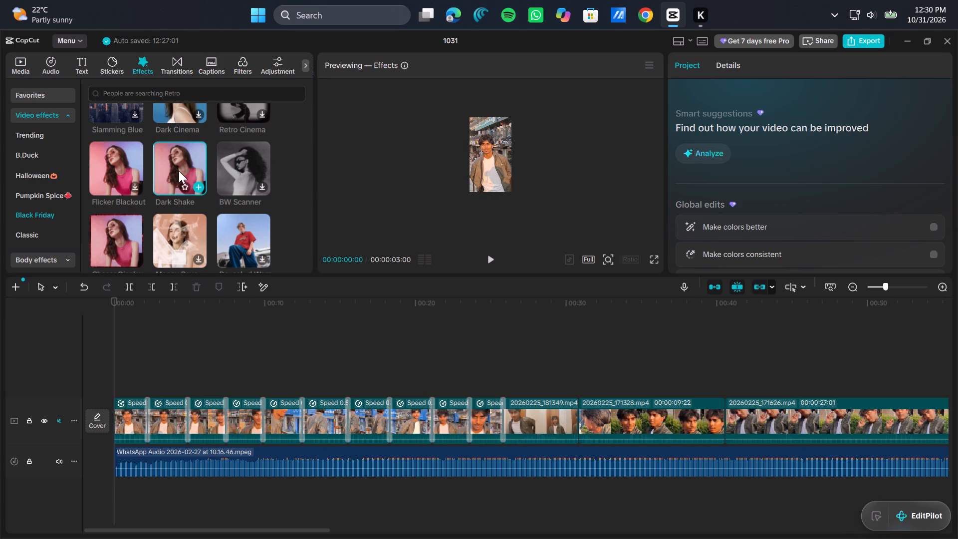
double_click(113, 153)
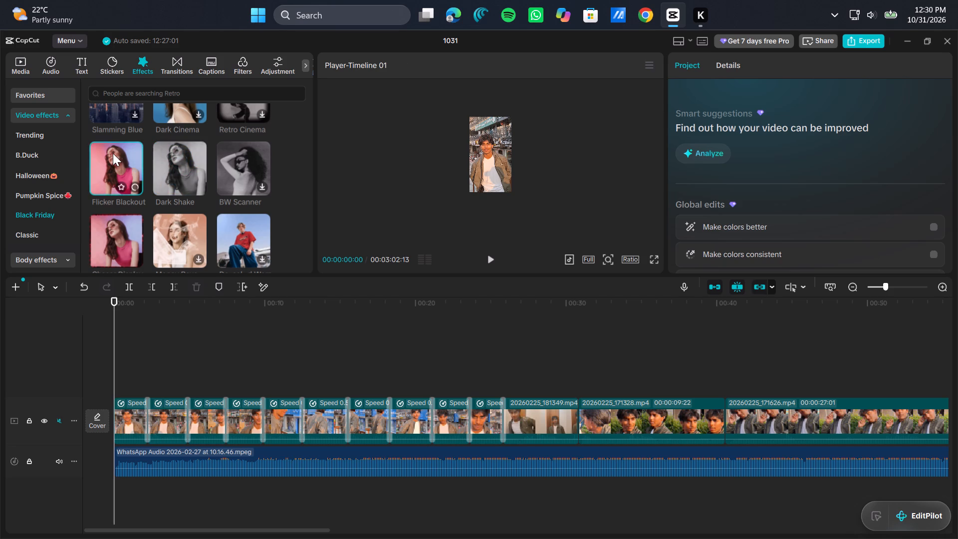
Look further through the Black Friday video effects and compare previews of B&W Grain and Narrow Focus.
scroll(170, 174, "up", 1)
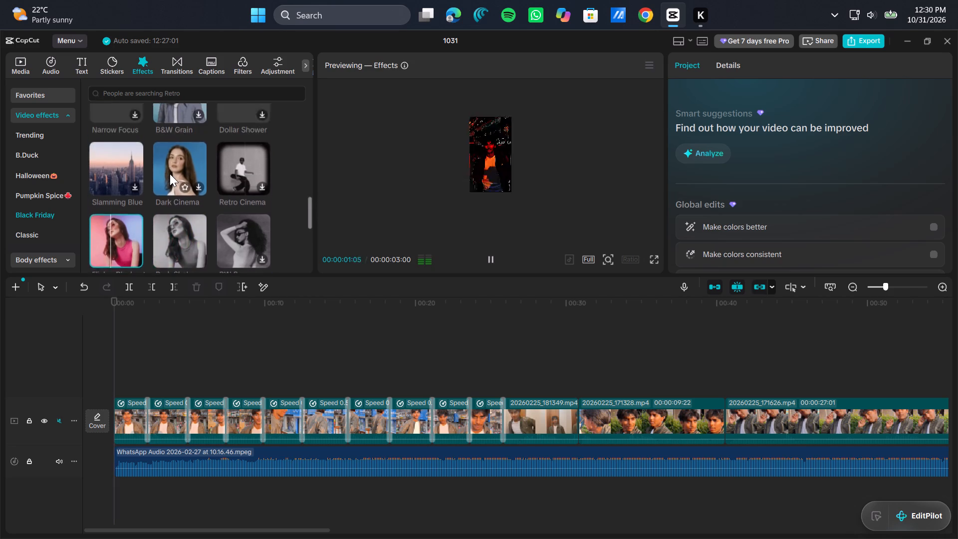
scroll(170, 174, "up", 2)
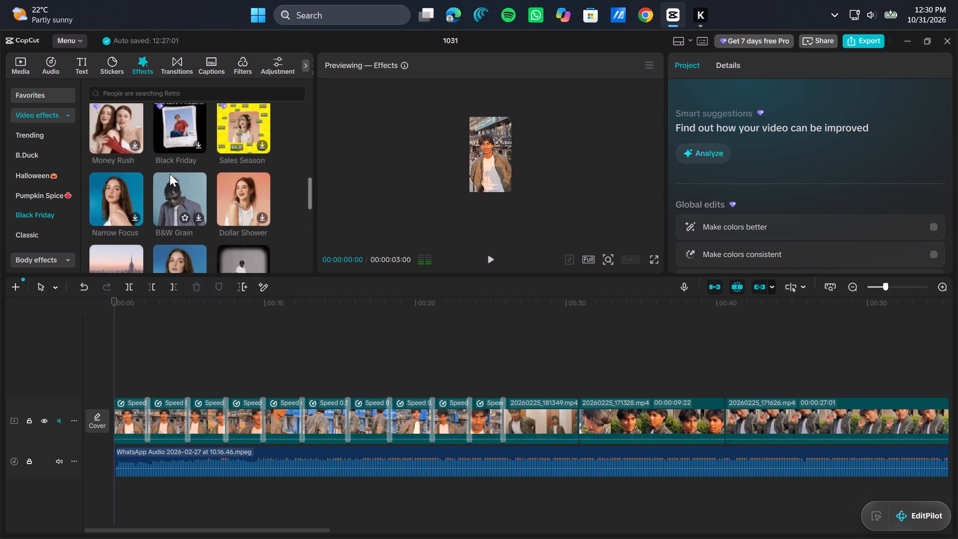
double_click(191, 200)
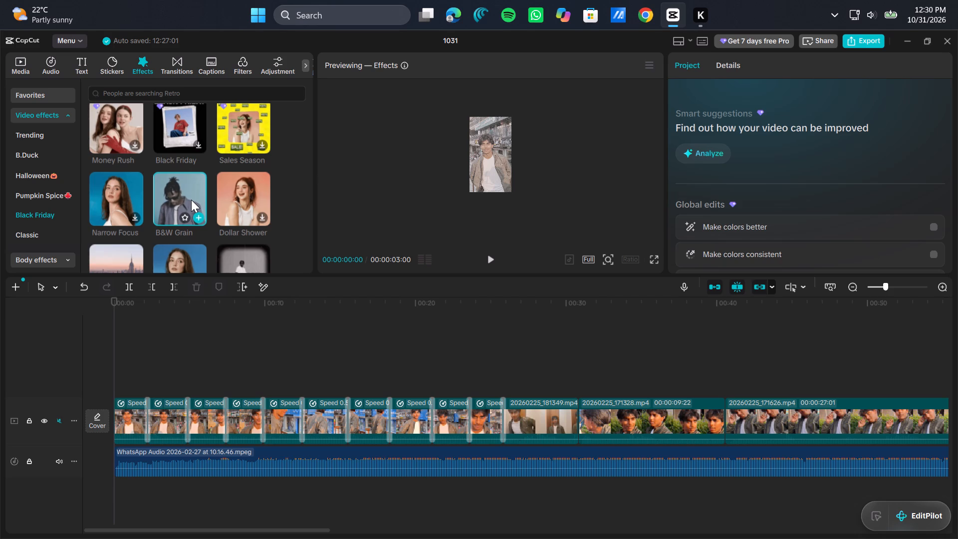
double_click(130, 197)
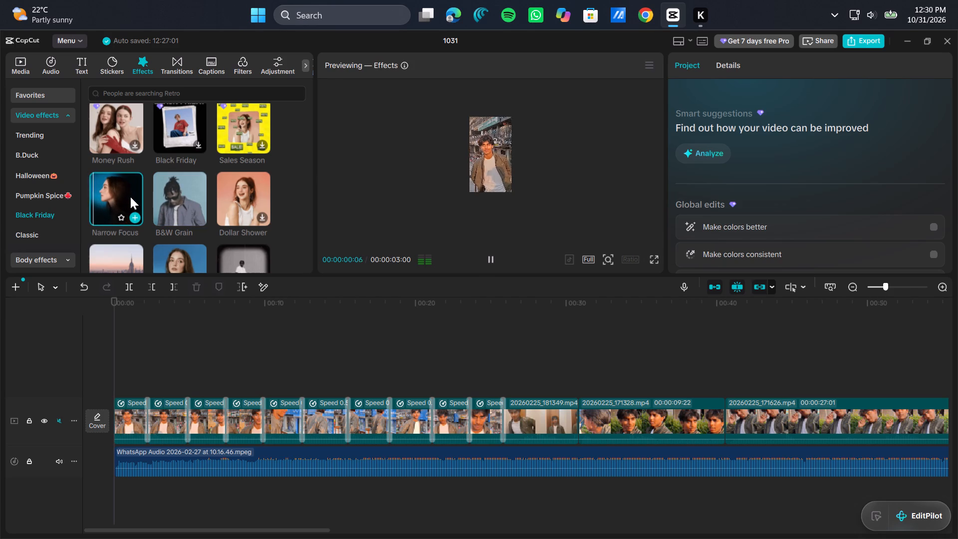
left_click(130, 197)
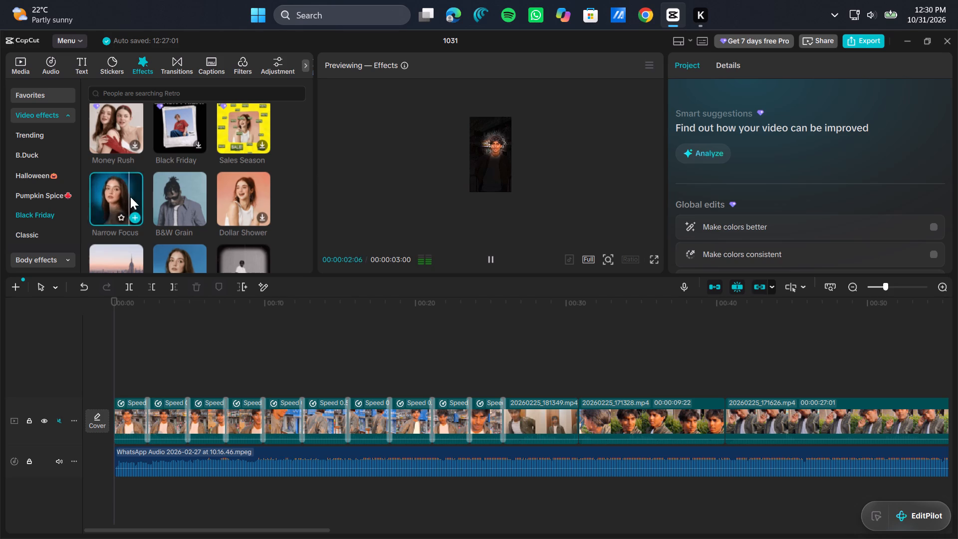
left_click(130, 197)
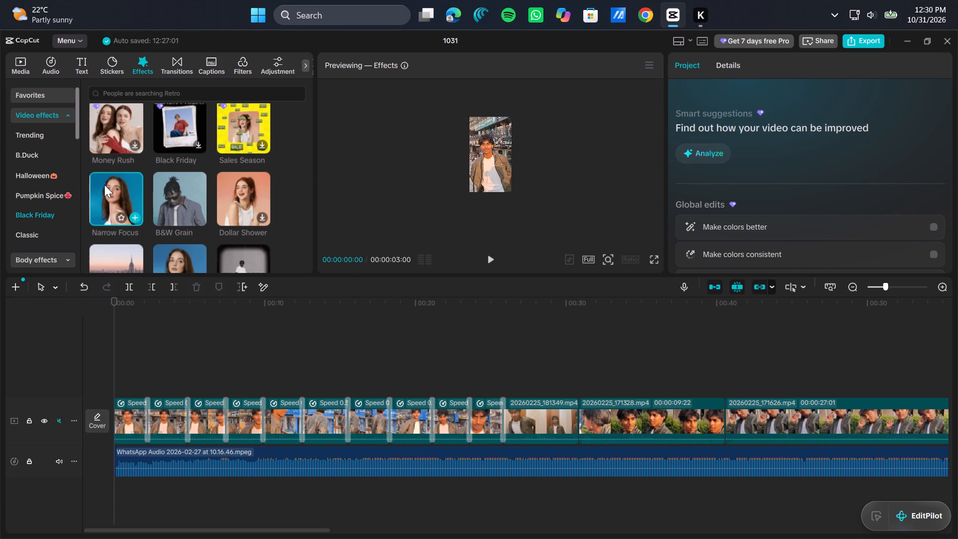
double_click(186, 205)
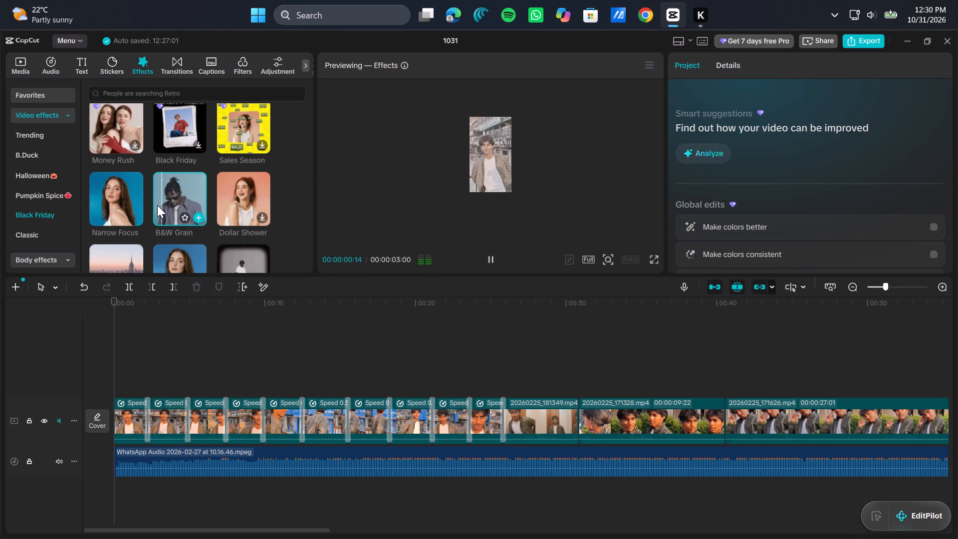
double_click(128, 201)
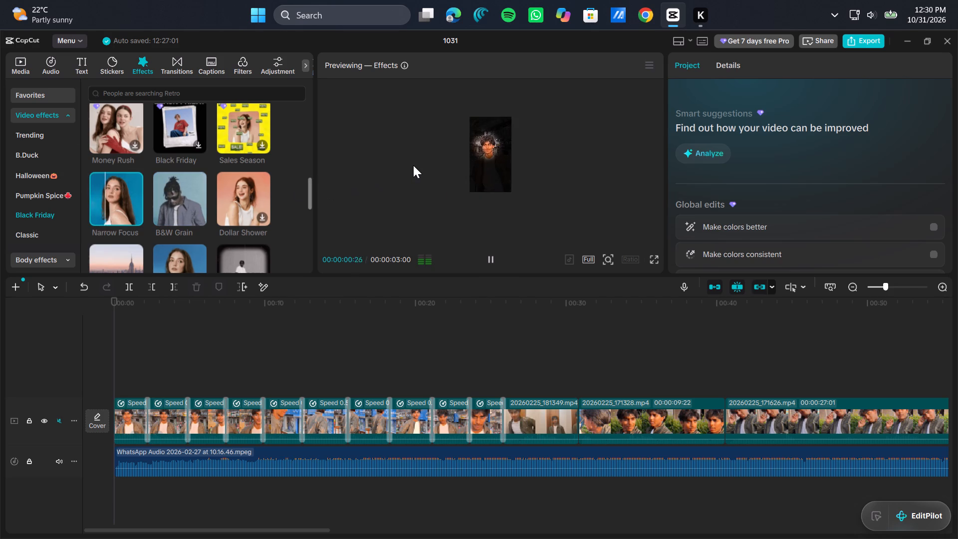
scroll(413, 165, "up", 3, "ctrl")
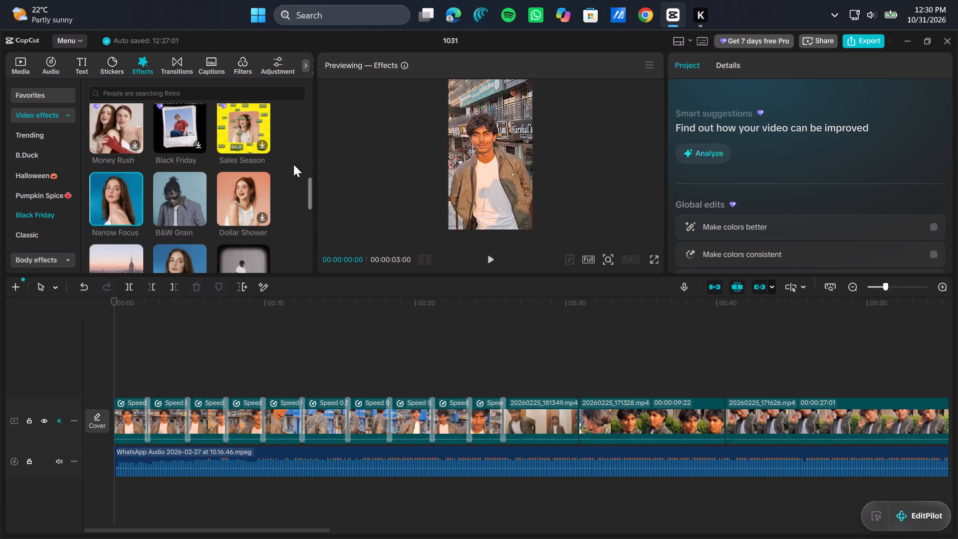
double_click(198, 194)
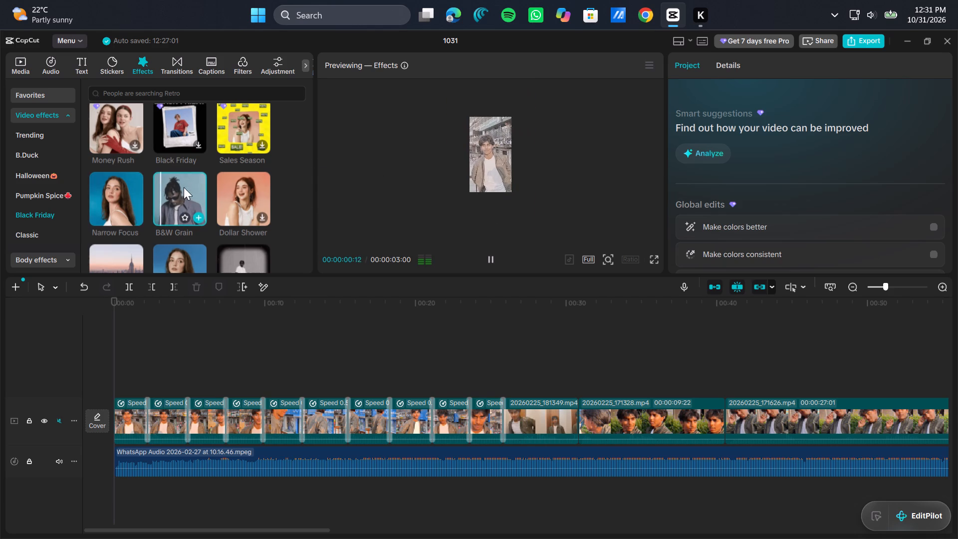
double_click(126, 180)
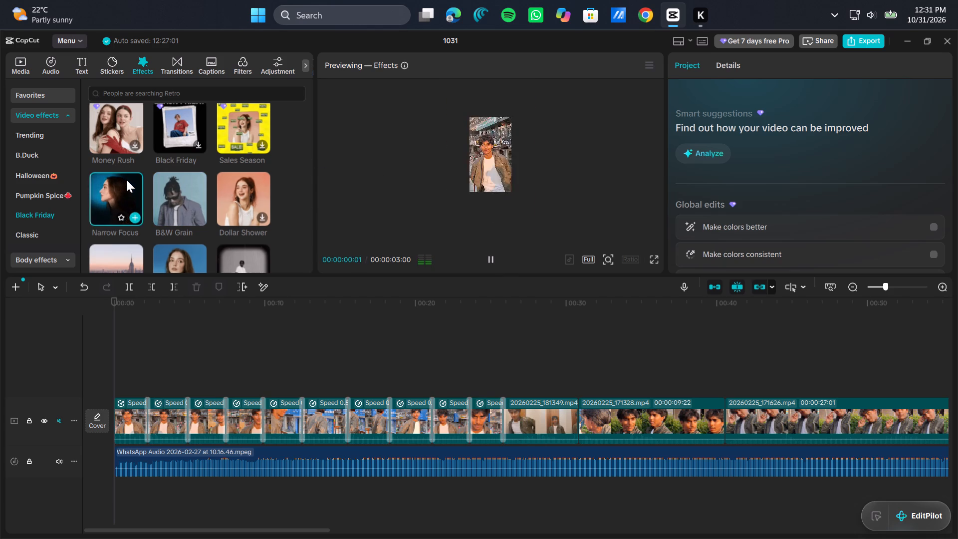
Preview the Explos... Smoke and BW Zoom Shot video effects in the Black Friday category.
scroll(596, 153, "up", 2, "ctrl")
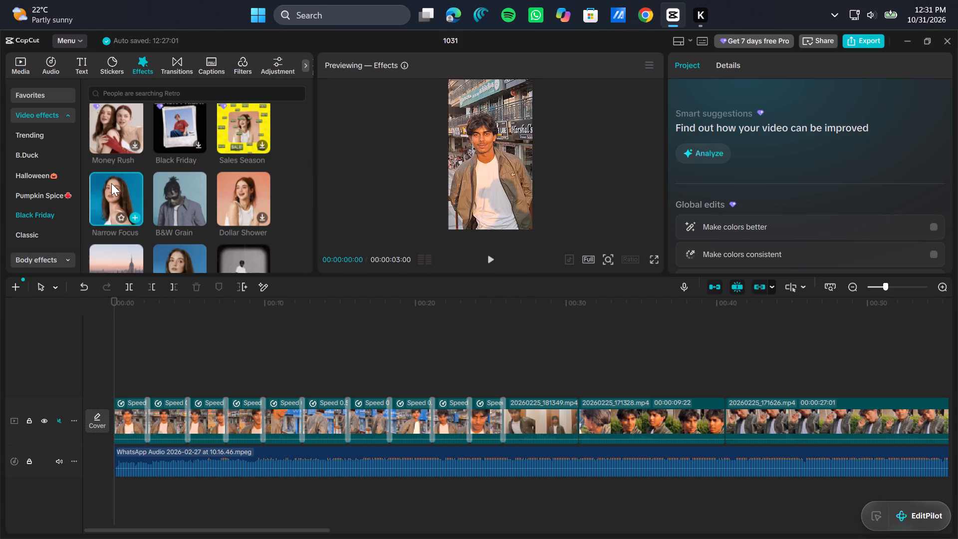
scroll(177, 181, "up", 2)
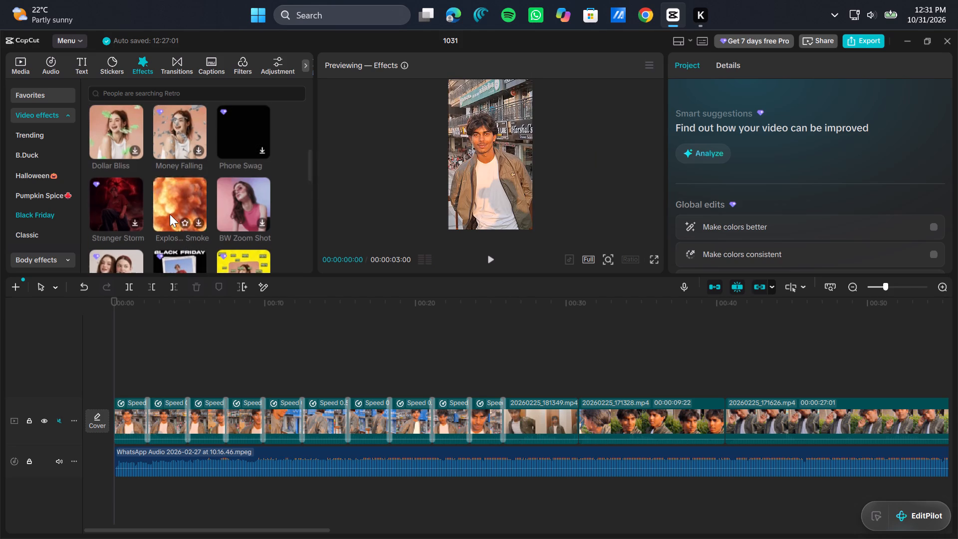
double_click(172, 200)
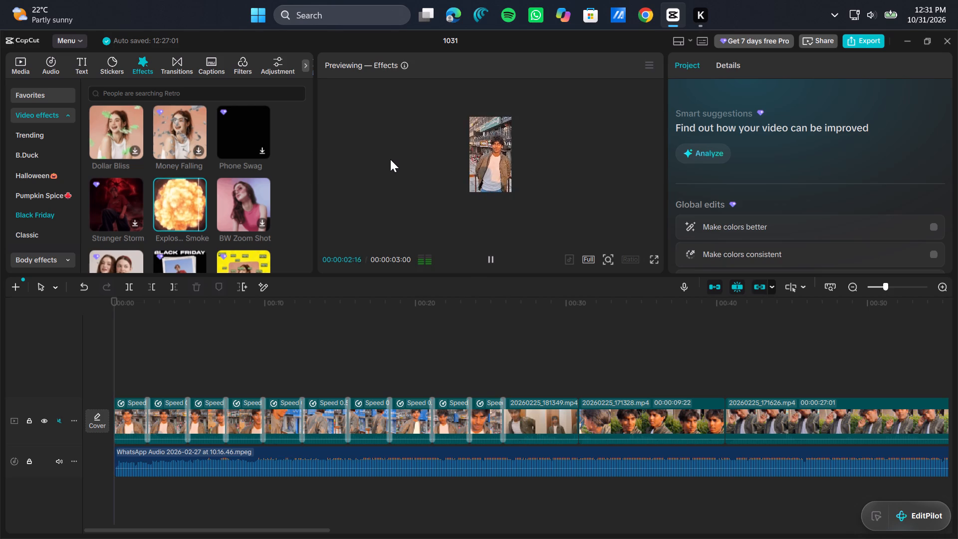
left_click_drag(390, 159, 298, 166)
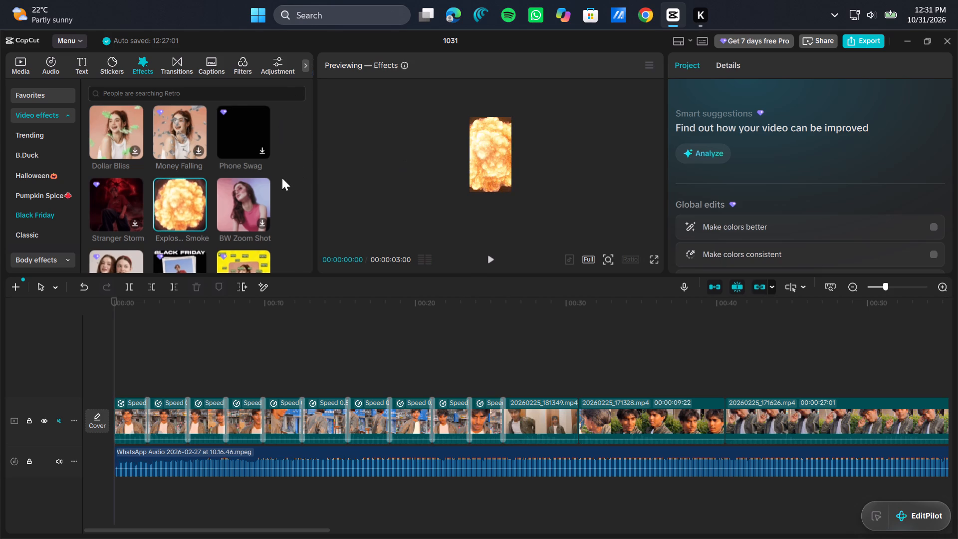
double_click(243, 193)
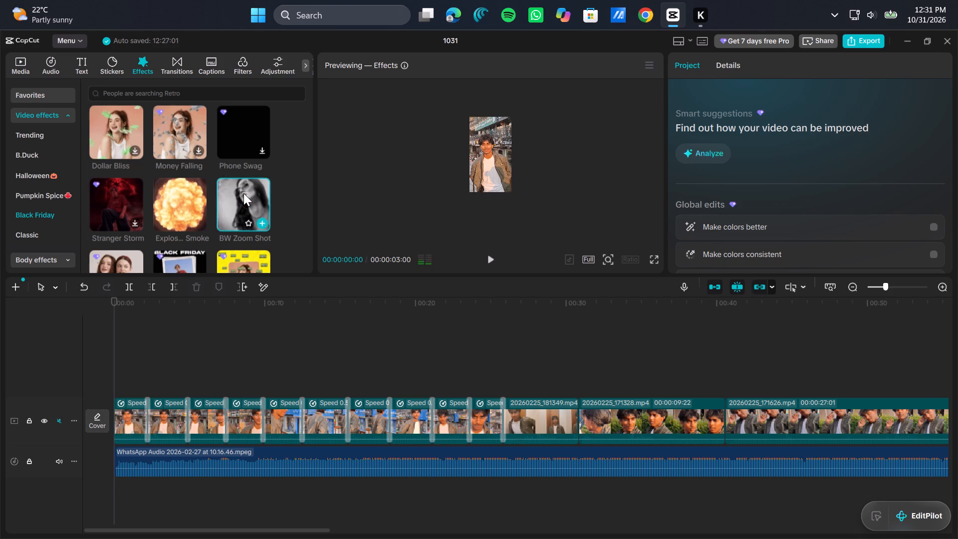
Preview Phantom Dollar, look through the remaining Black Friday effects and preview BW Zoom Shot again.
scroll(243, 193, "up", 1)
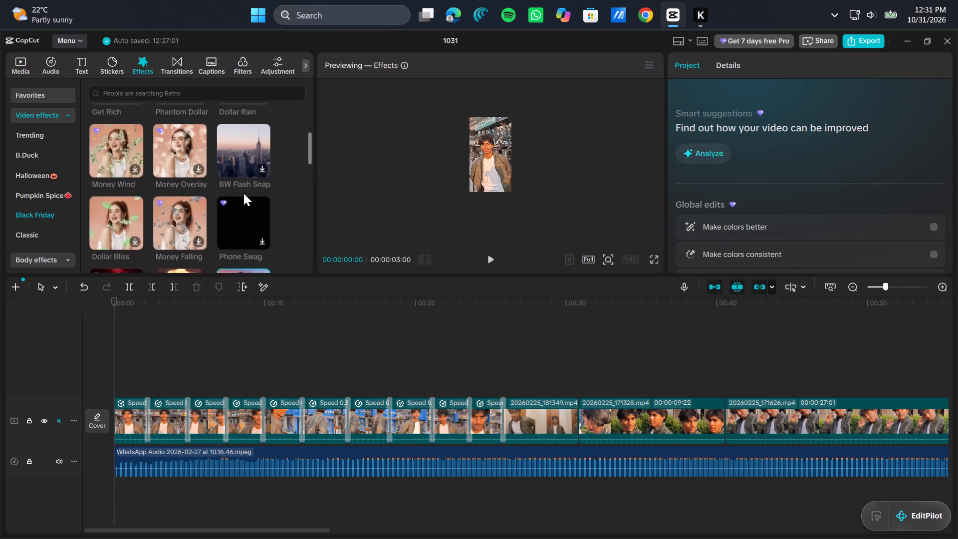
scroll(243, 193, "up", 2)
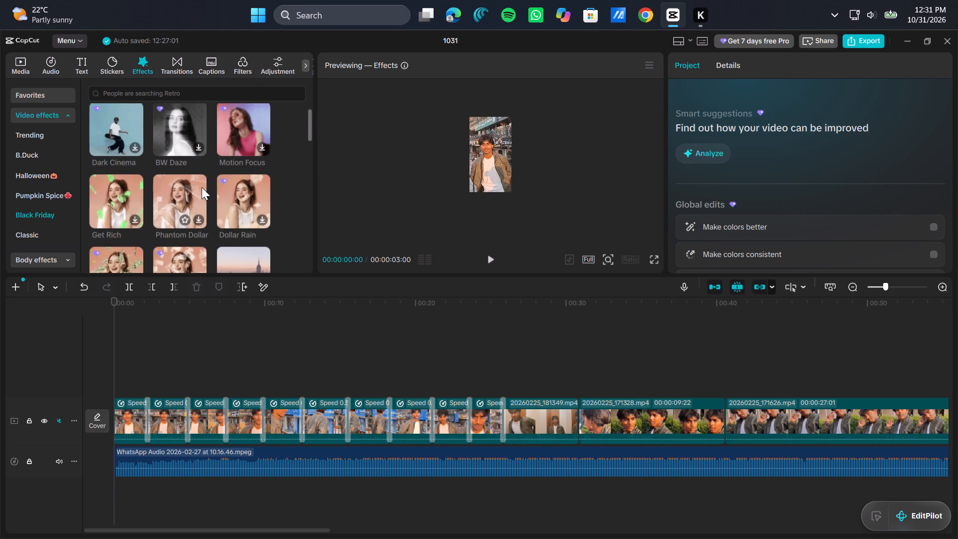
double_click(188, 191)
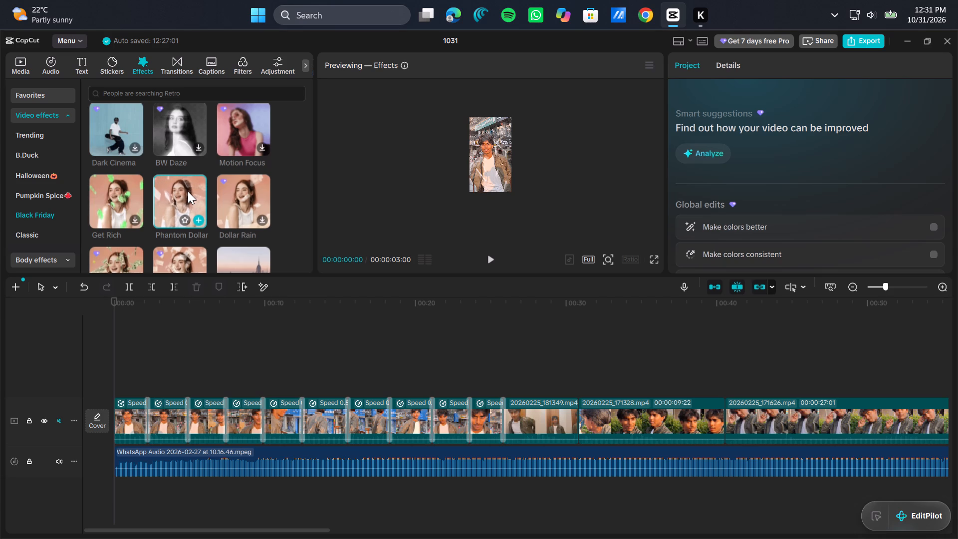
scroll(188, 191, "left", 1)
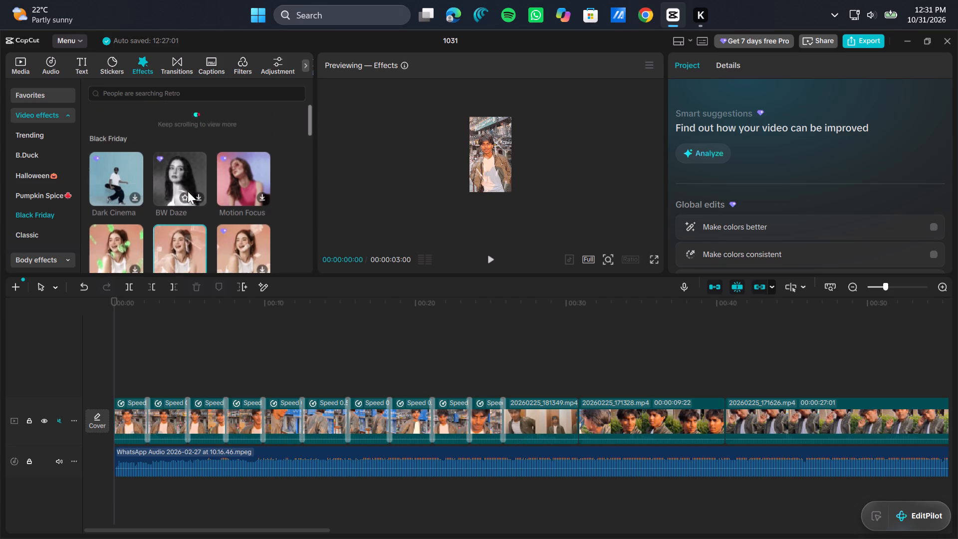
scroll(188, 191, "left", 1)
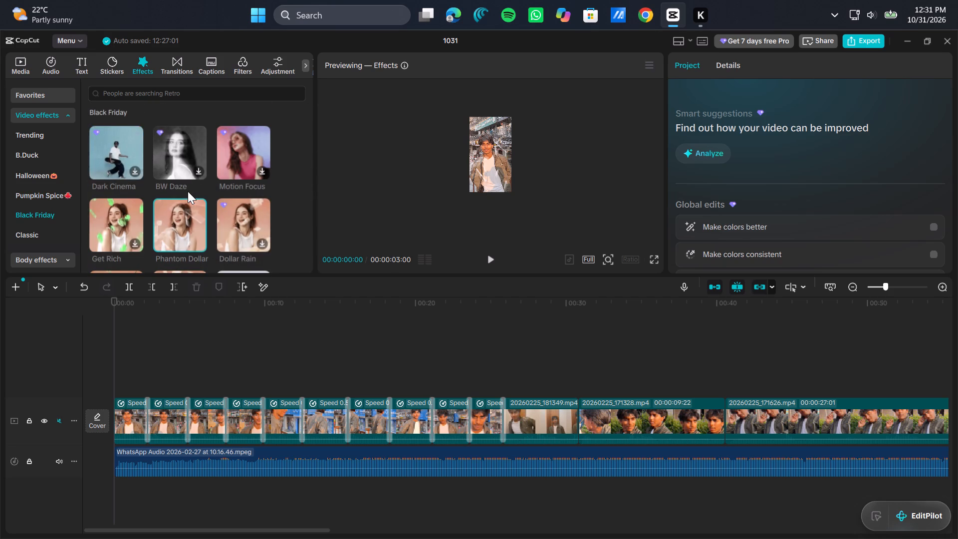
scroll(226, 227, "down", 1)
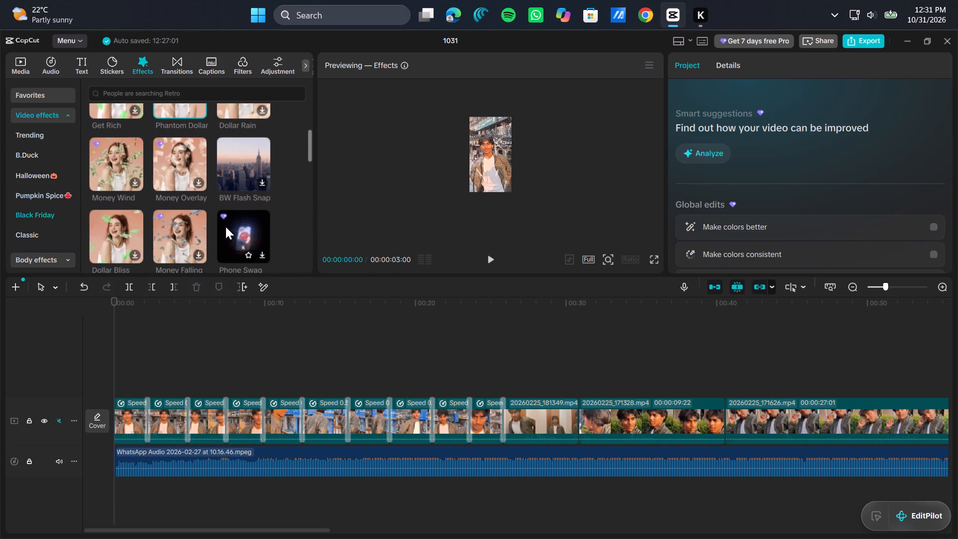
scroll(226, 227, "down", 1)
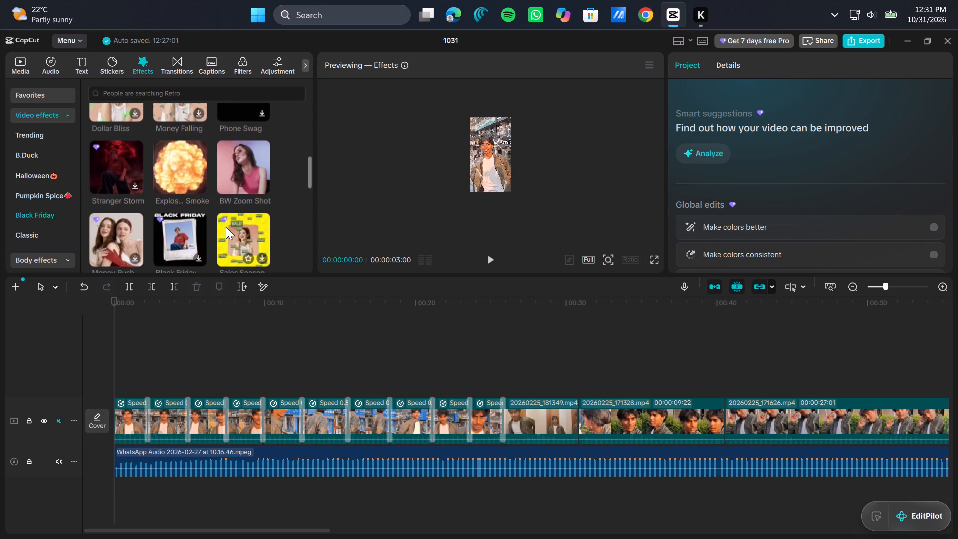
double_click(241, 156)
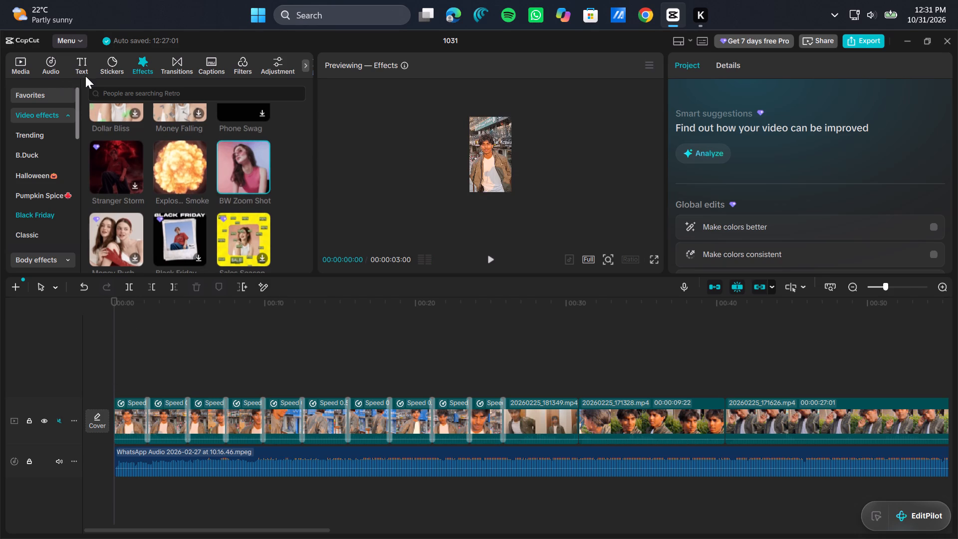
Add a default text at 00:00:00:00 and extend it to the end of clip 20260225_181349.mp4.
left_click(74, 59)
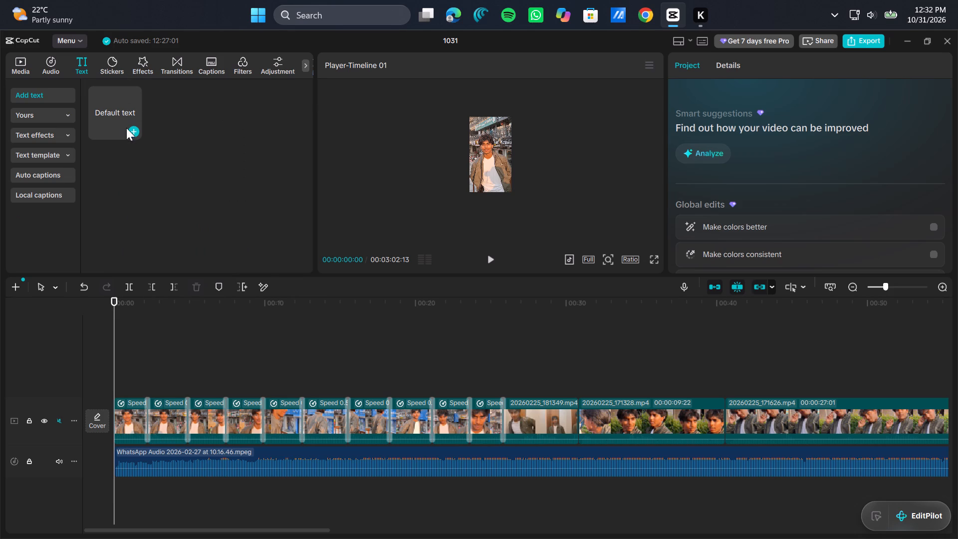
left_click(131, 133)
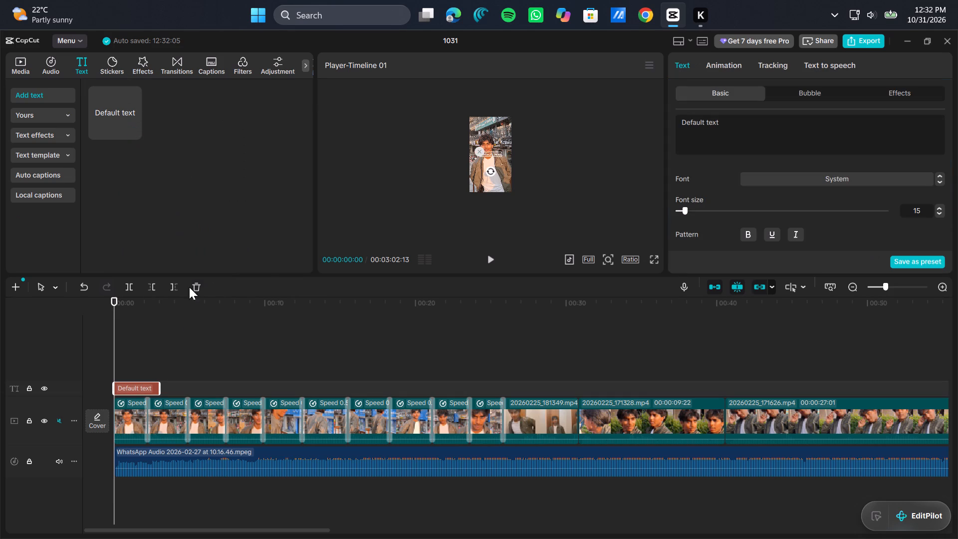
left_click_drag(158, 387, 557, 434)
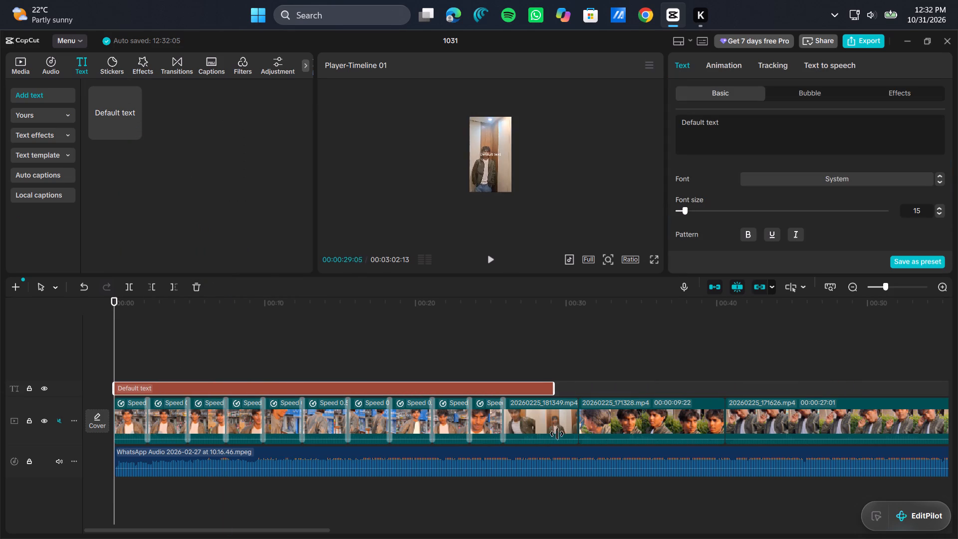
left_click_drag(557, 434, 577, 431)
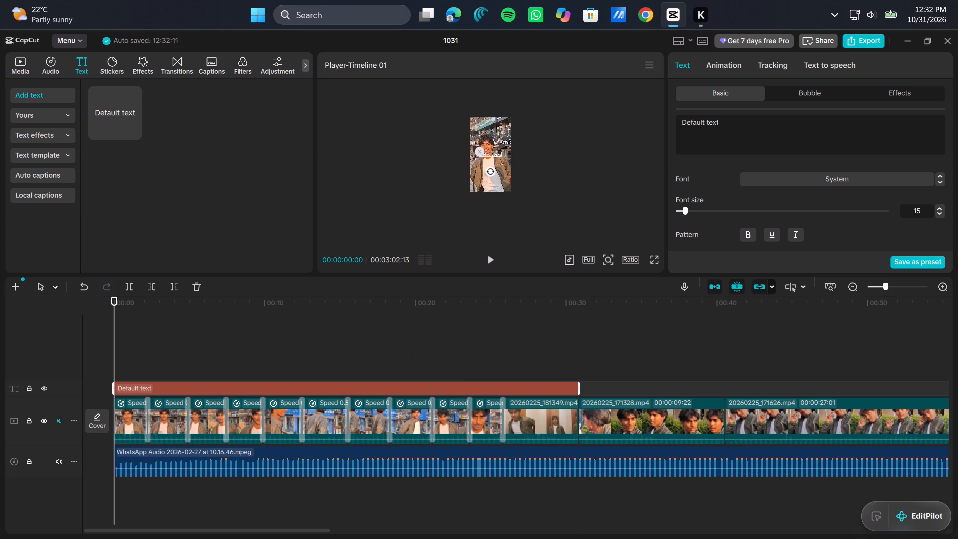
Replace the default text content with "this is or u put inside your".
left_click_drag(726, 122, 694, 117)
left_click_drag(694, 117, 646, 118)
key("BackSpace")
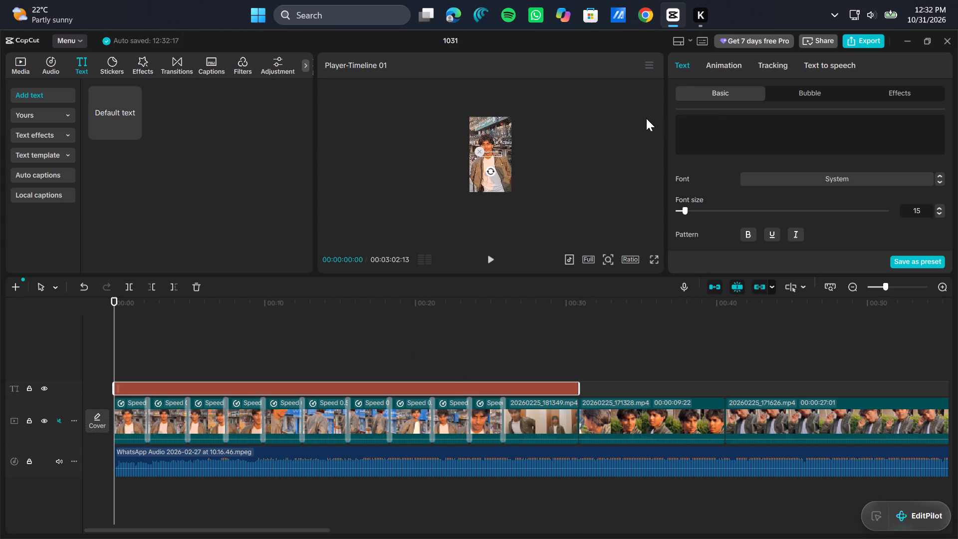
type("thi")
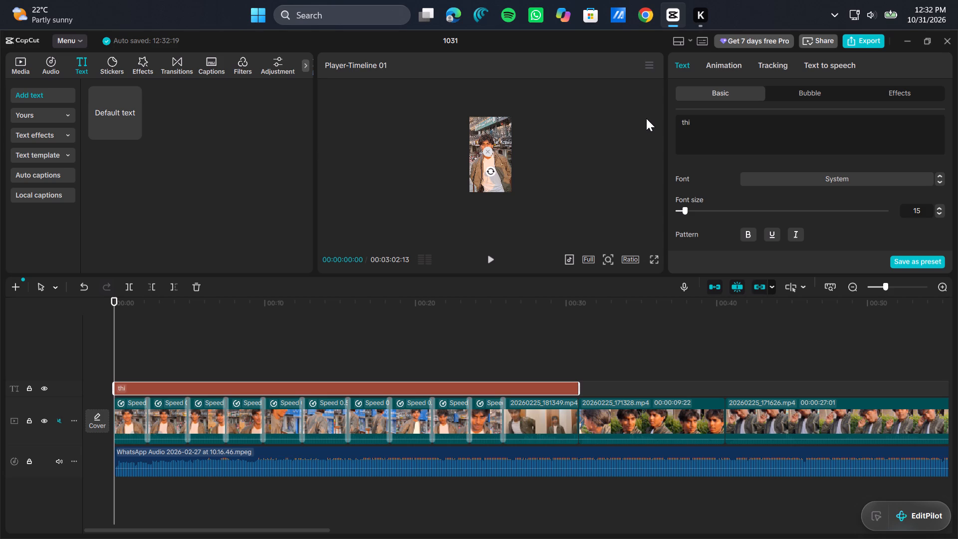
type("s is")
key("space")
type("or")
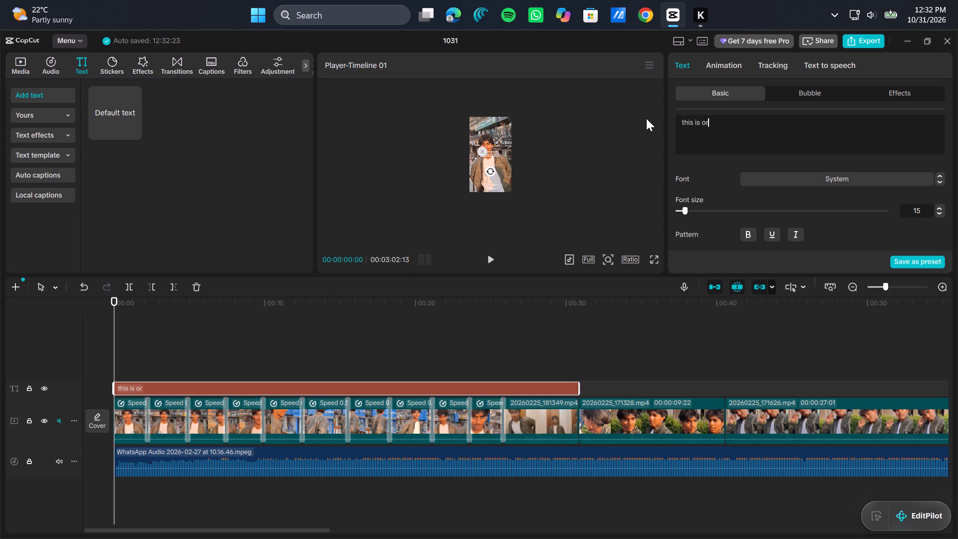
key("space")
type("u")
key("space")
type("pu")
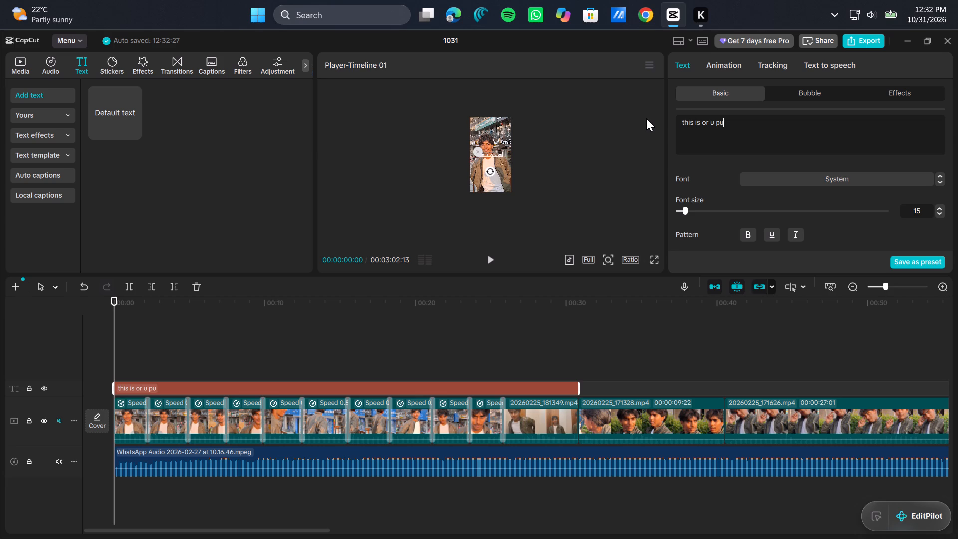
type("t ind")
key("BackSpace")
type("si")
type("de your")
key("space")
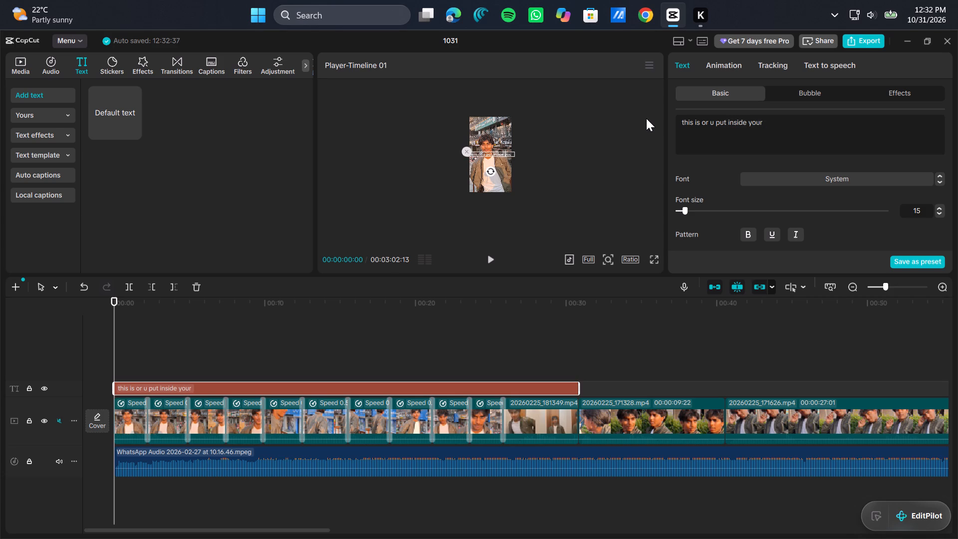
Replace the word "your" at the end of the text with "urpocket".
key("BackSpace")
key("BackSpace")
key("BackSpace")
key("BackSpace")
key("BackSpace")
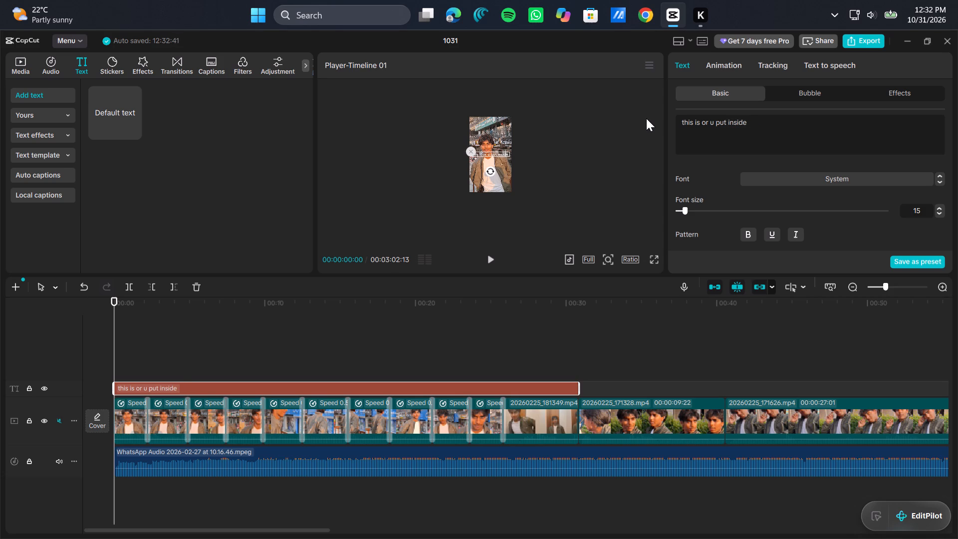
type("urv")
key("BackSpace")
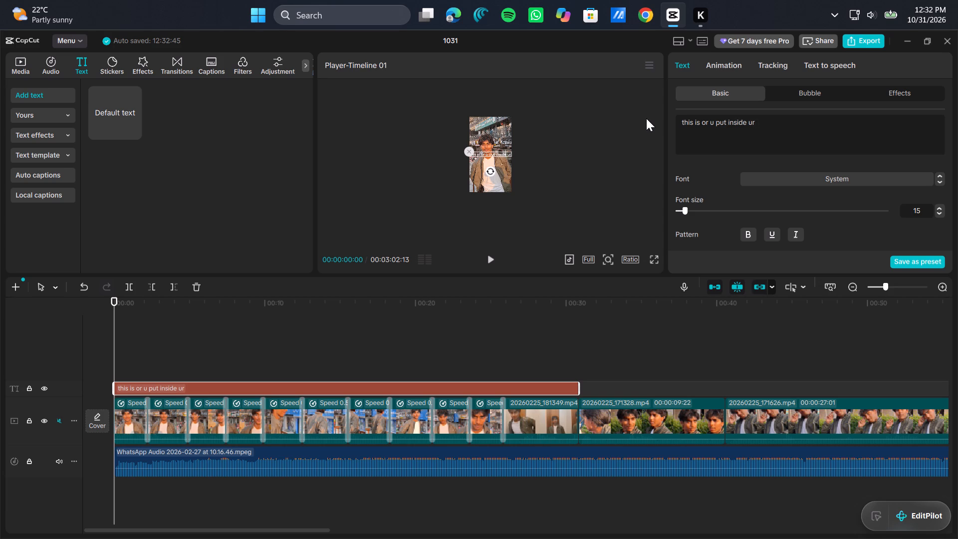
type("po")
type("ck")
type("et")
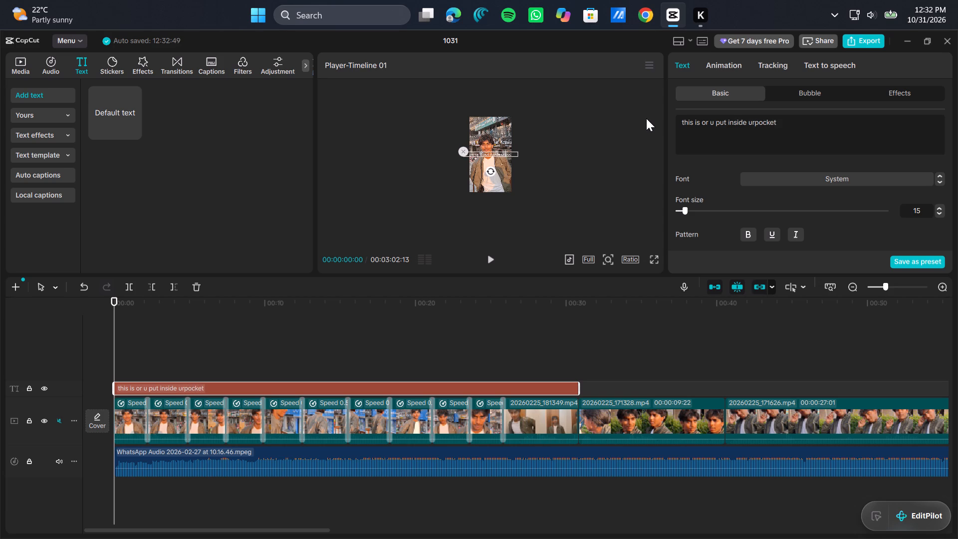
Insert a space between "ur" and "pocket" in the overlay text.
key("Left")
key("Left")
key("Left")
key("Left")
key("Left")
key("Left")
key("Left")
key("Left")
key("Left")
key("Right")
key("Right")
key("Right")
key("space")
key("Right")
key("Right")
key("Right")
key("Right")
key("Right")
key("Right")
key("Right")
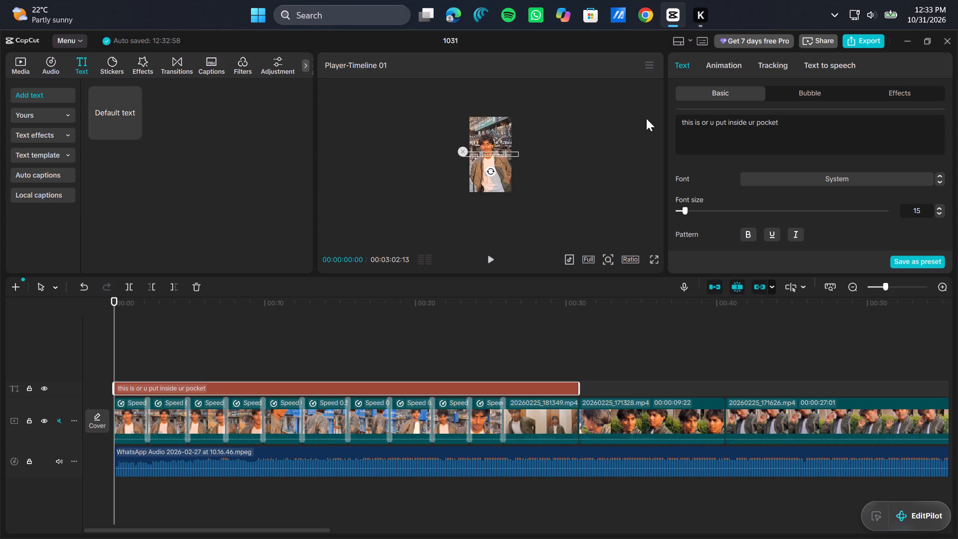
key("Right")
Append " and opeb phone" to the end of the overlay text.
key("space")
type("ad")
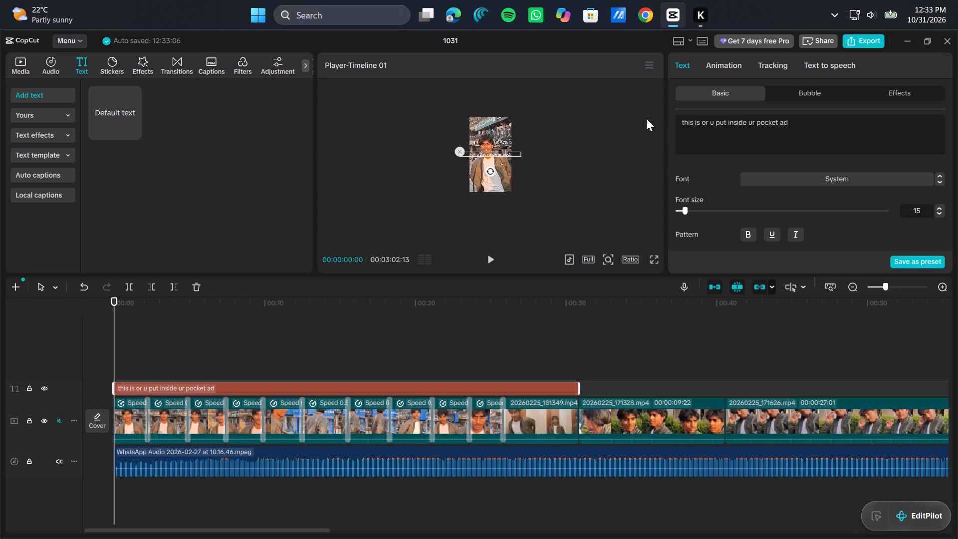
key("BackSpace")
left_click(646, 118)
key("n")
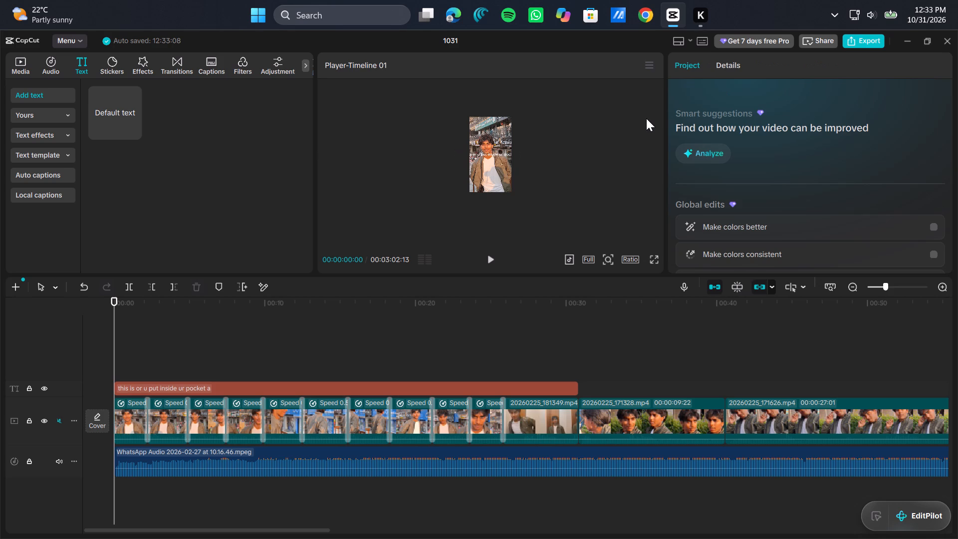
left_click(444, 383)
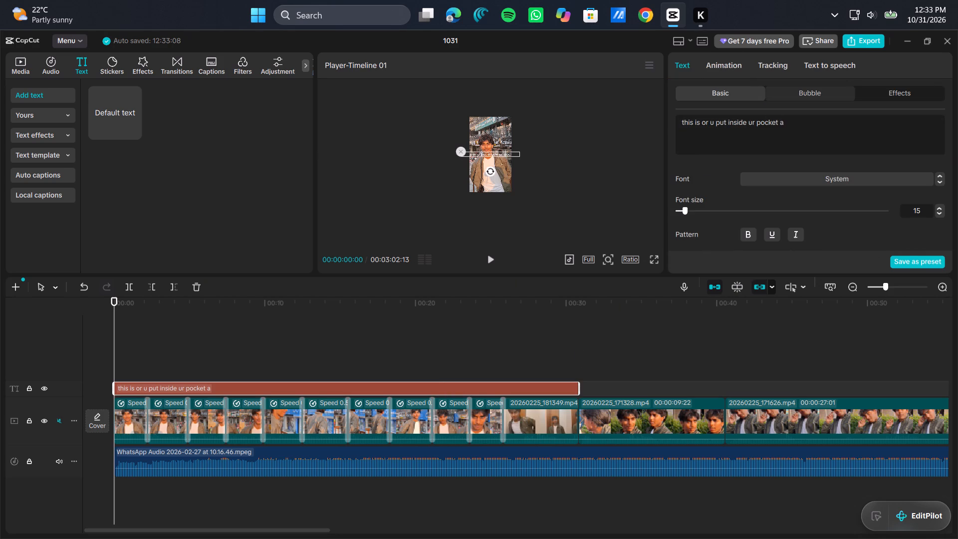
left_click(789, 123)
type("nd op")
type("eb")
key("space")
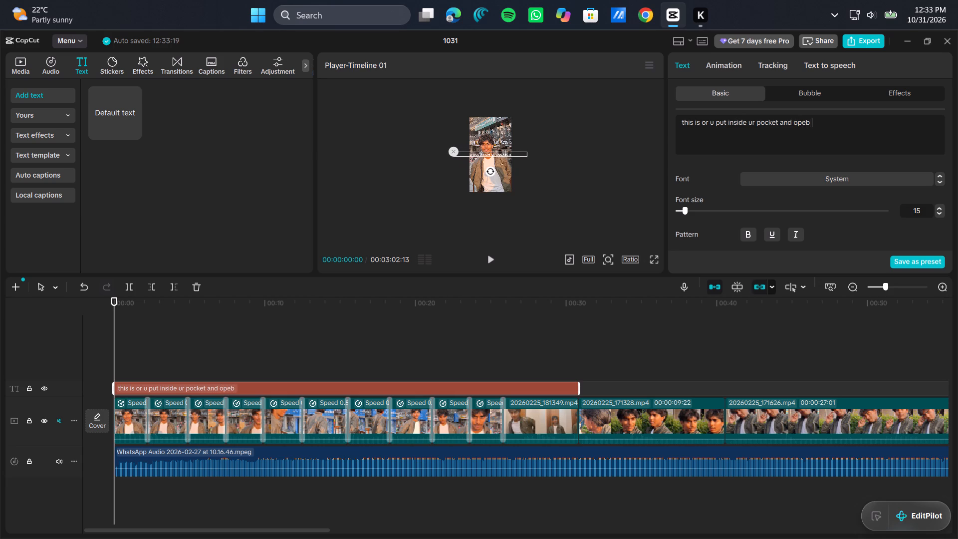
type("phon")
key("e")
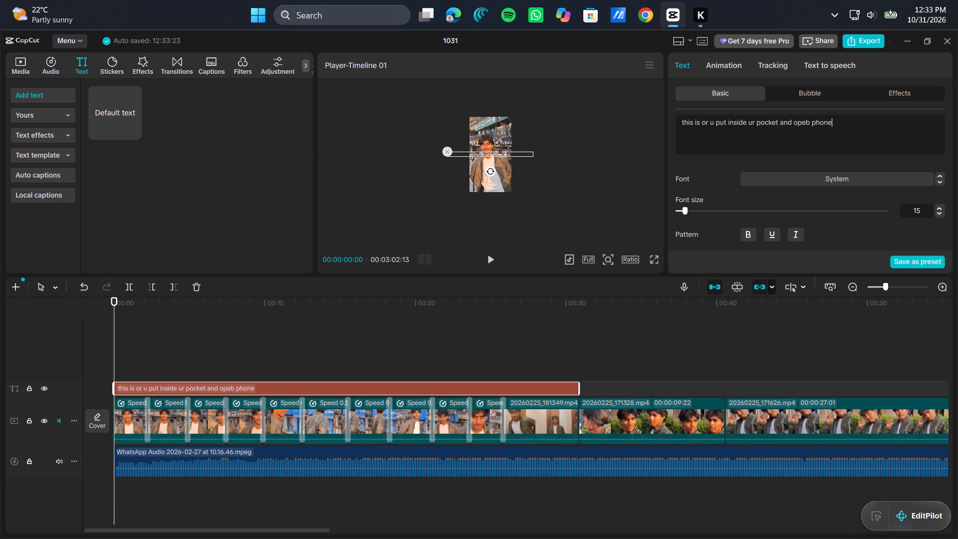
Break the overlay text into two lines after "inside ur".
left_click(755, 122)
key("Return")
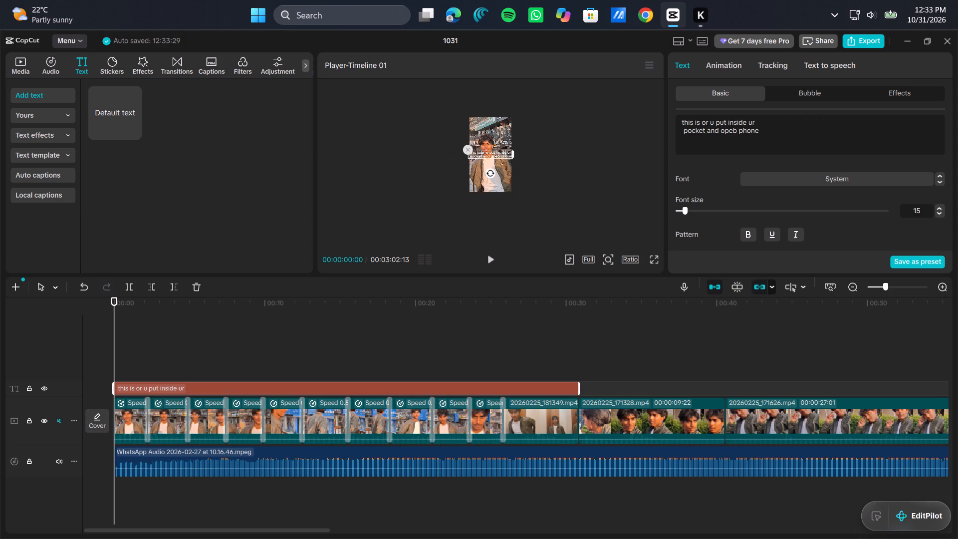
Scale the text overlay down to about 46% and move it to the lower part of the frame, over the white shirt.
scroll(496, 176, "up", 3, "ctrl")
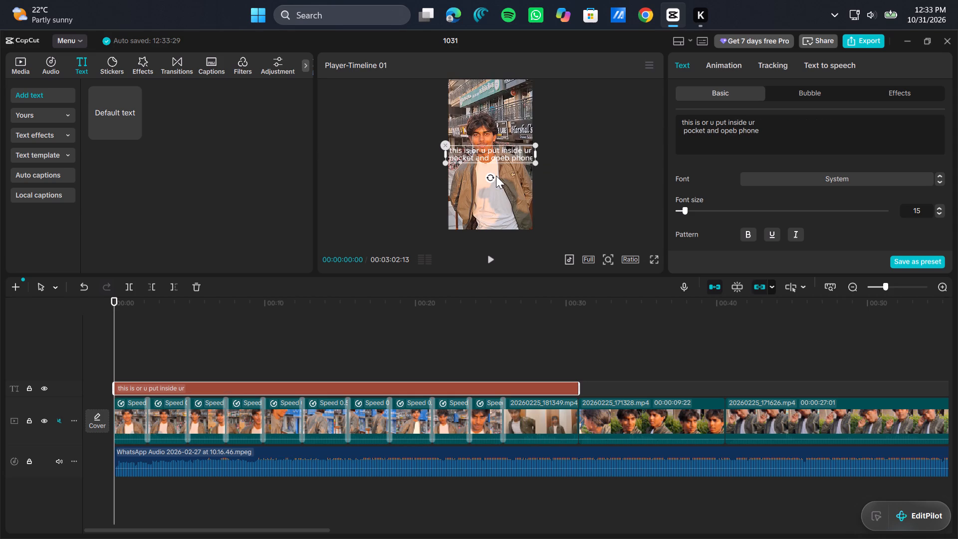
left_click_drag(533, 162, 489, 156)
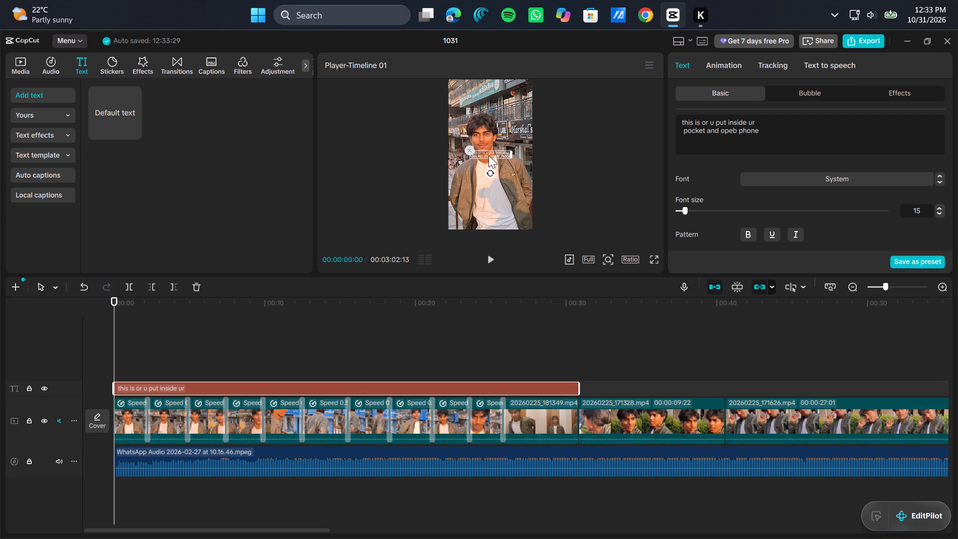
left_click_drag(488, 155, 485, 203)
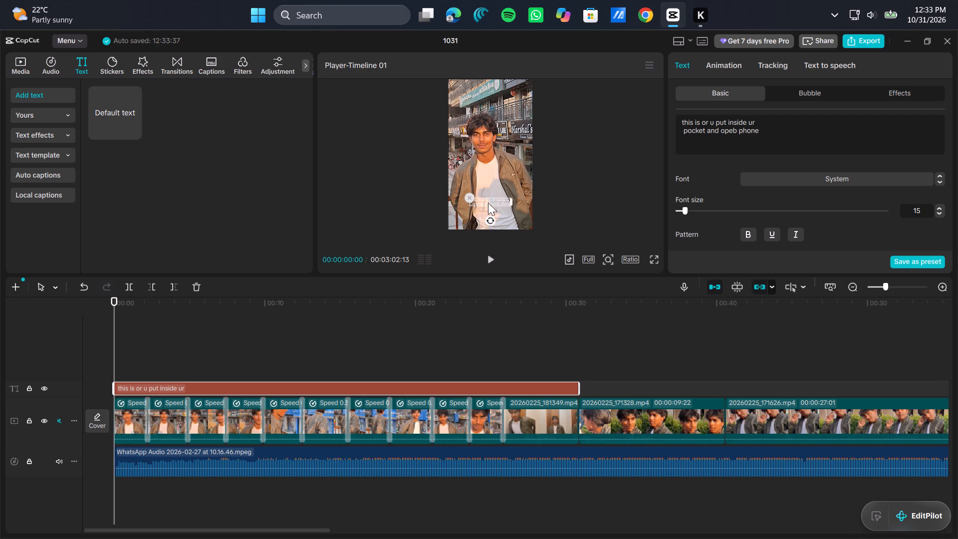
Set the overlay text's colour to black (000000).
scroll(761, 195, "down", 1)
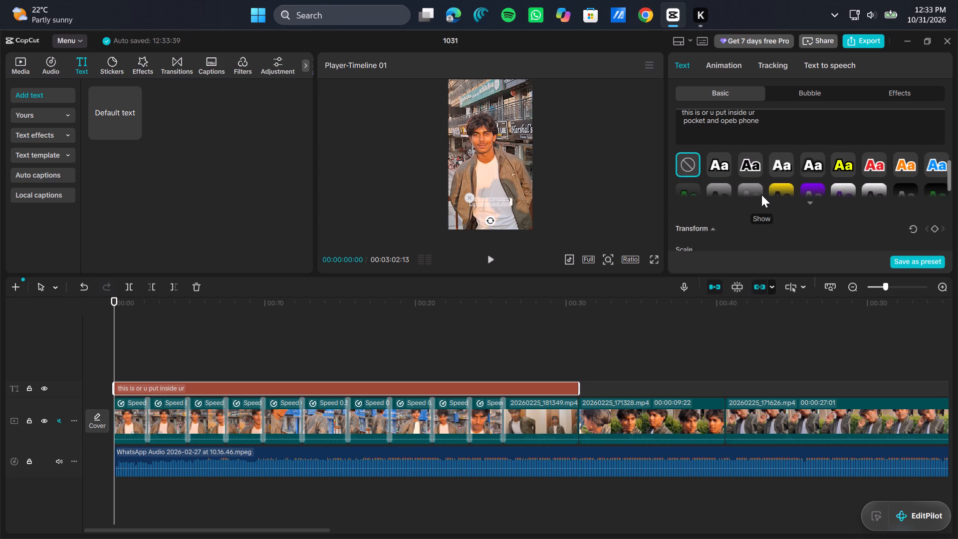
scroll(761, 195, "down", 2)
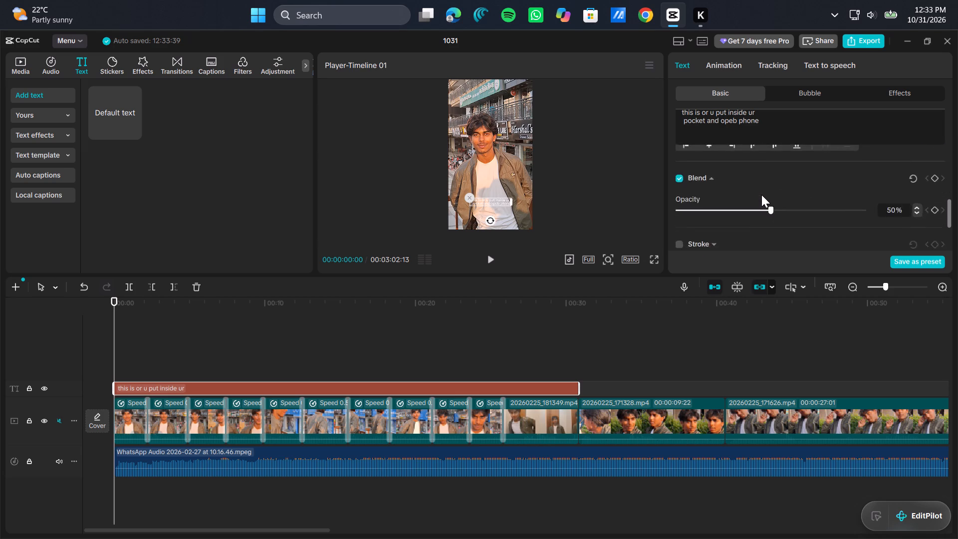
scroll(761, 195, "down", 2)
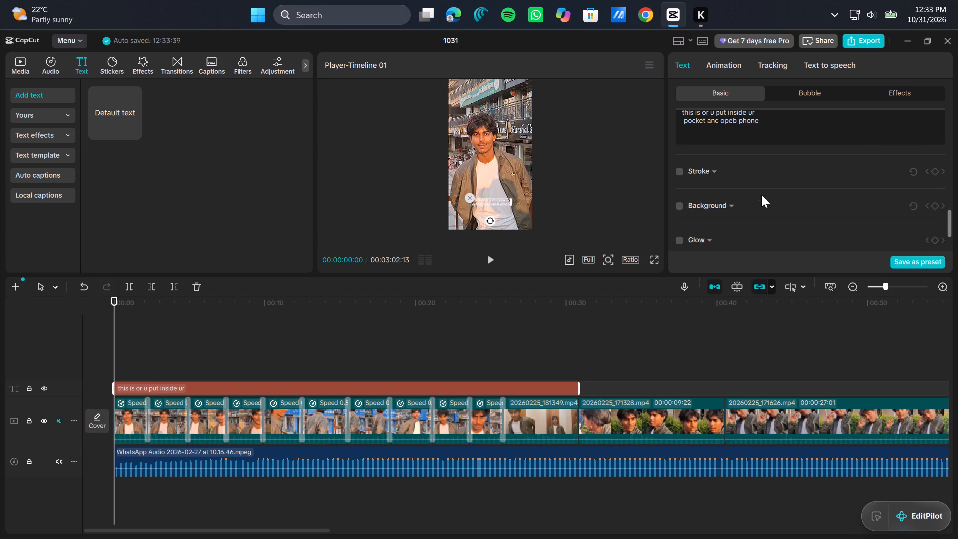
scroll(761, 195, "down", 1)
scroll(761, 195, "up", 1)
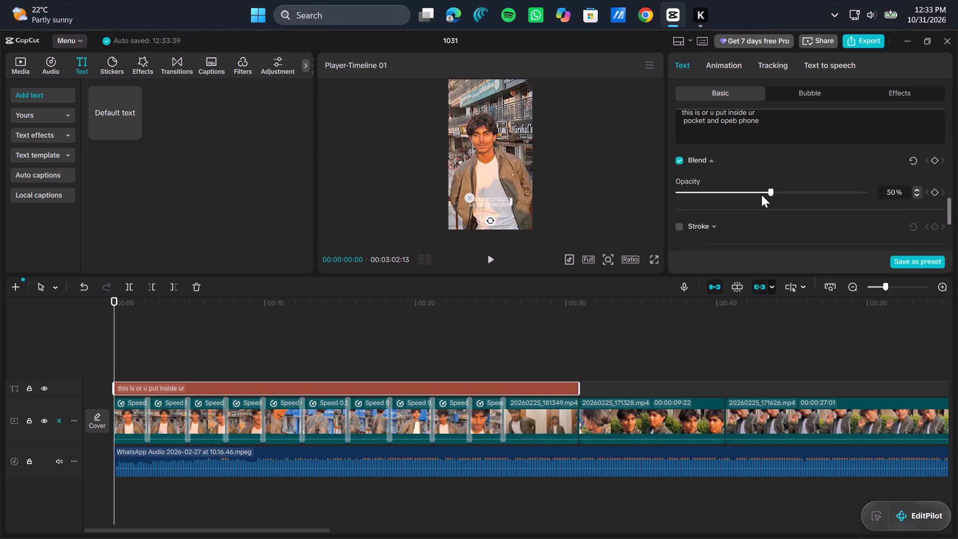
scroll(761, 195, "up", 2)
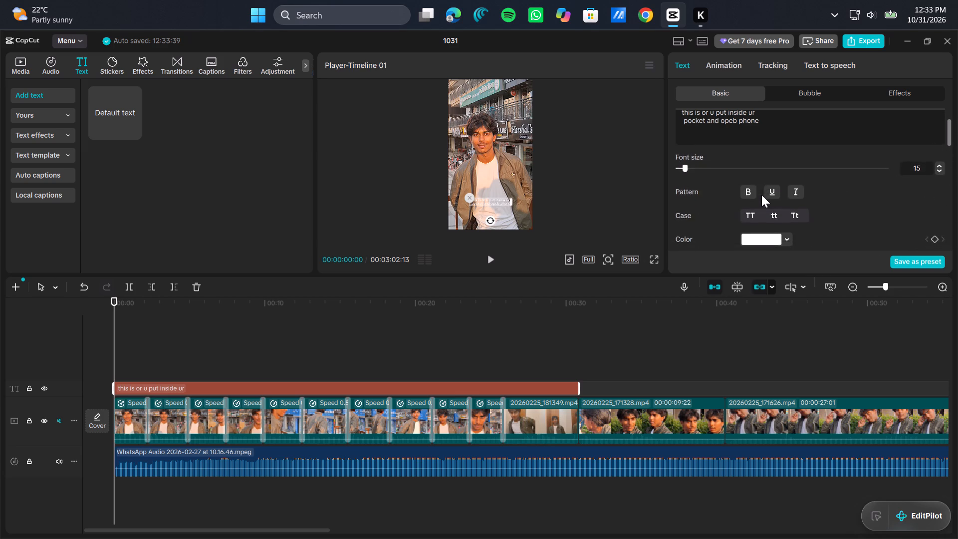
scroll(761, 195, "up", 1)
left_click(755, 176)
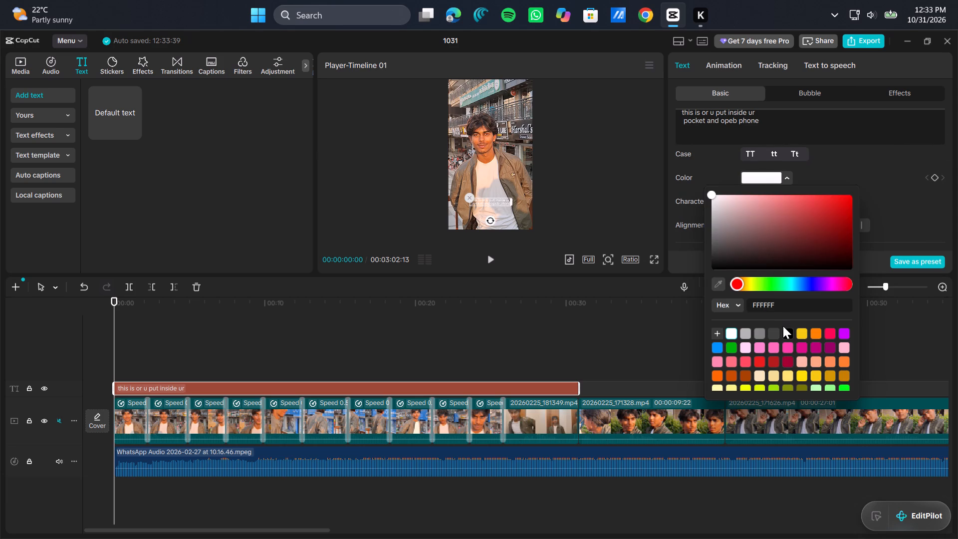
left_click(789, 330)
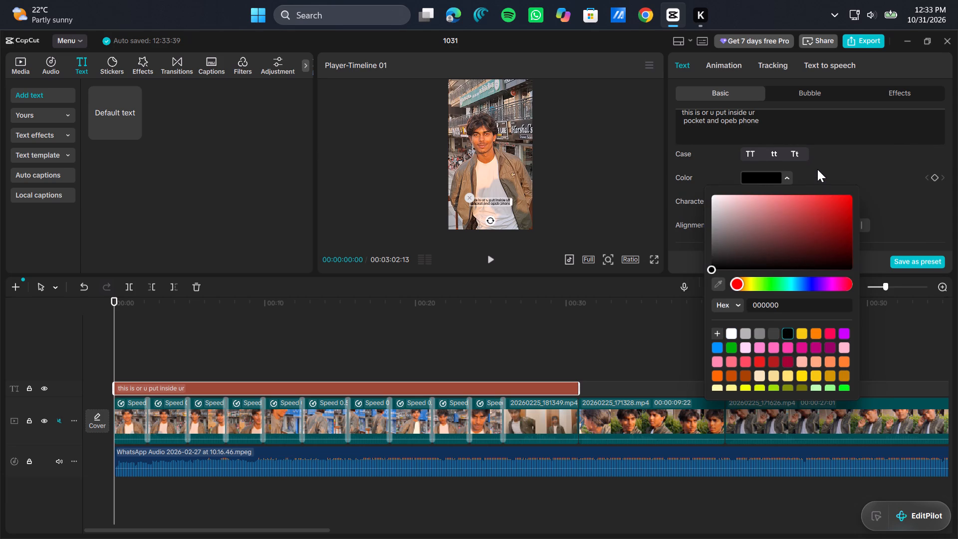
left_click(817, 165)
scroll(770, 187, "up", 1)
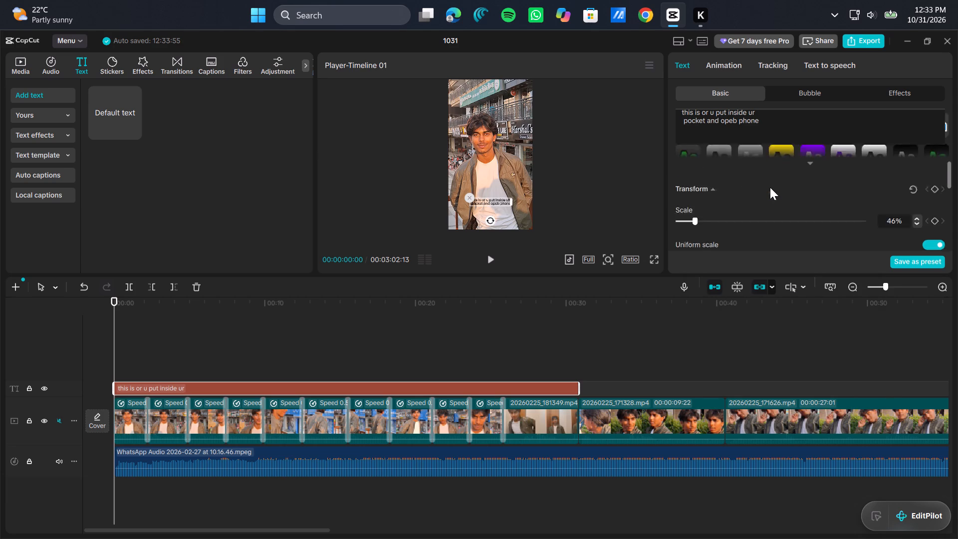
Try the letter-case options on the two-line text overlay and set it to uppercase.
scroll(770, 187, "up", 1)
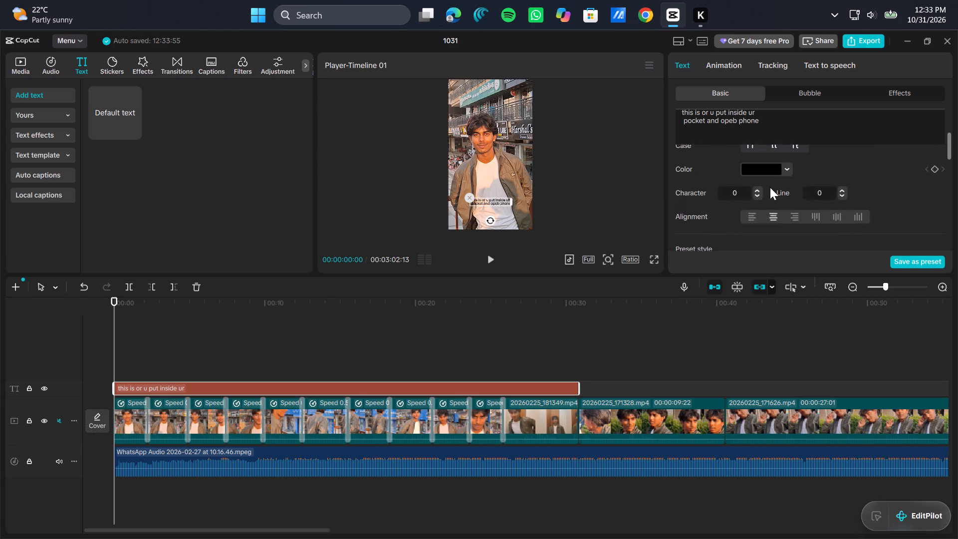
scroll(770, 187, "up", 2)
left_click(770, 187)
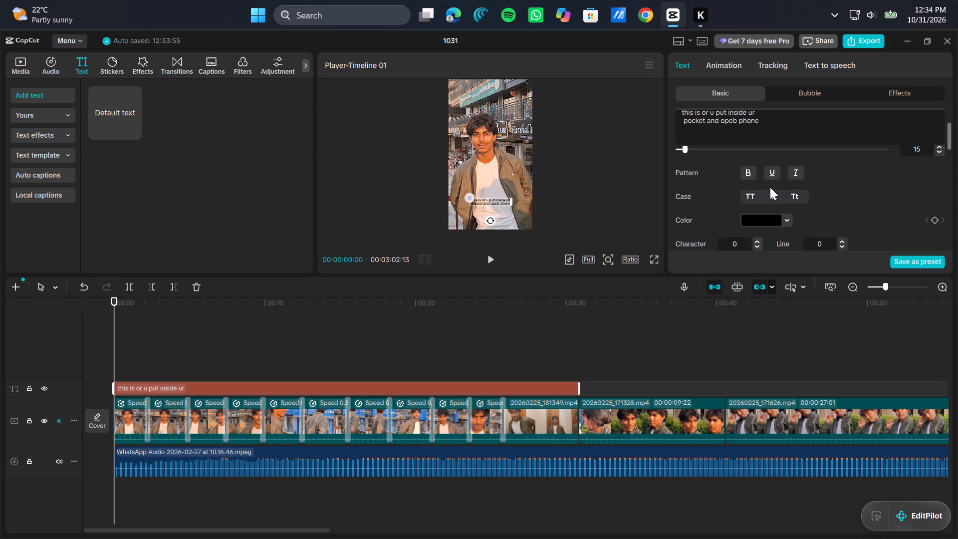
left_click(771, 193)
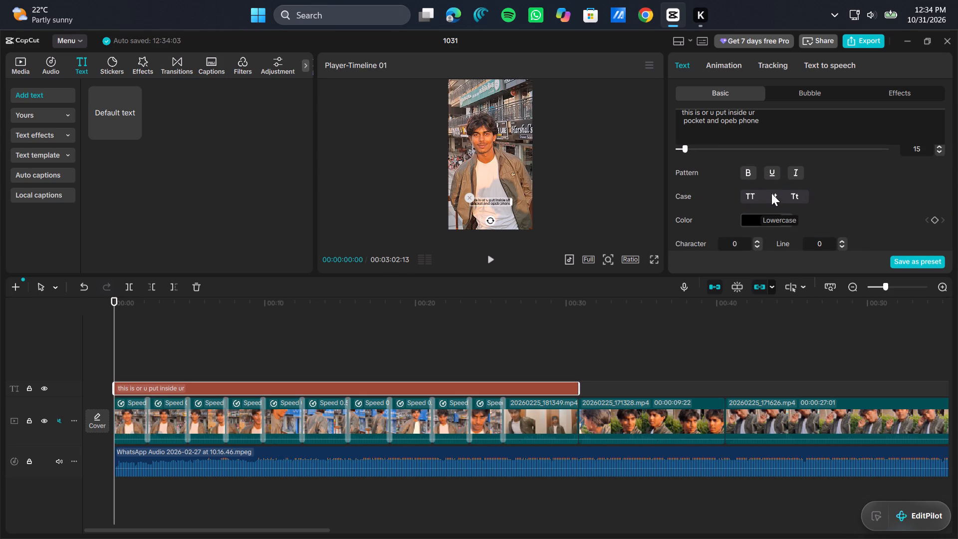
left_click(771, 193)
left_click(785, 196)
left_click(745, 189)
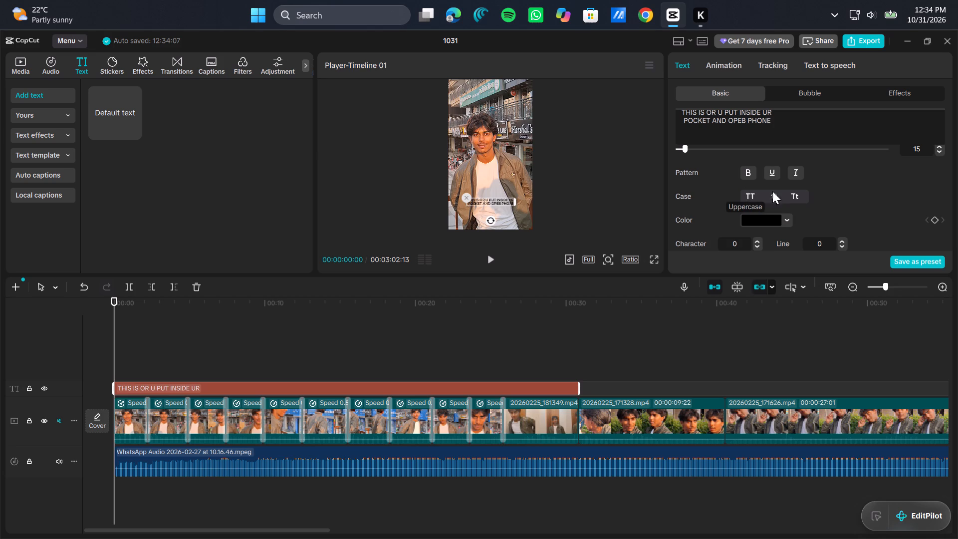
left_click(791, 196)
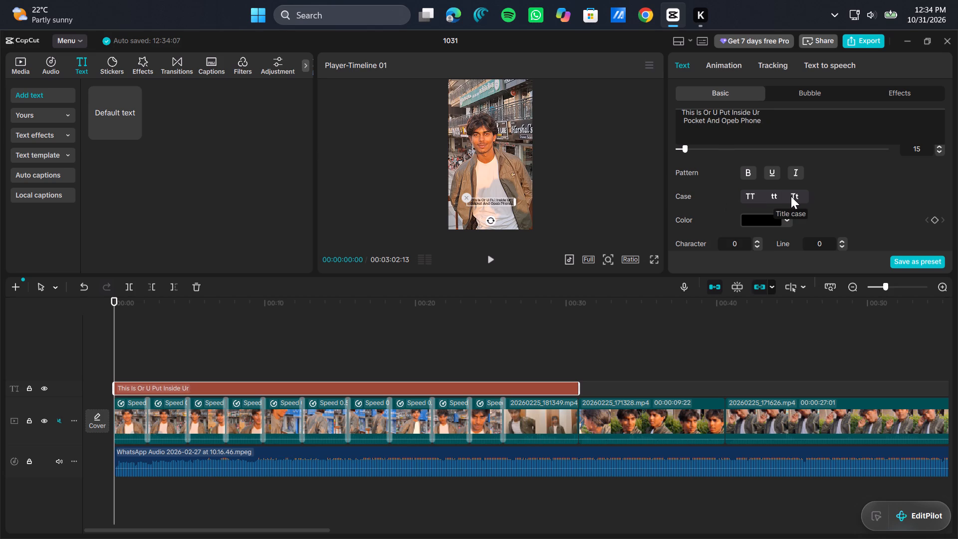
left_click(747, 196)
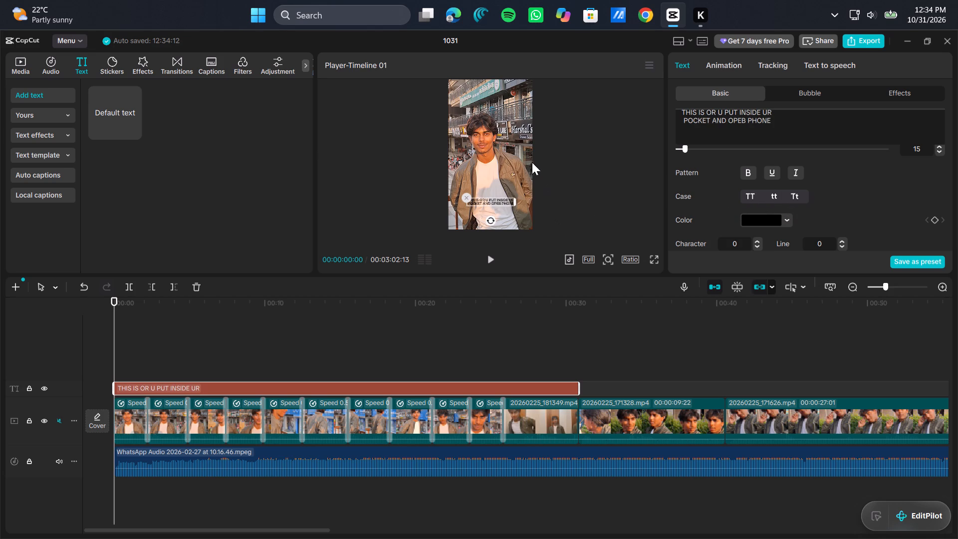
Examine the opening frame and the uppercase overlay text at different magnifications in the preview.
scroll(530, 159, "up", 4, "ctrl")
scroll(530, 159, "down", 4)
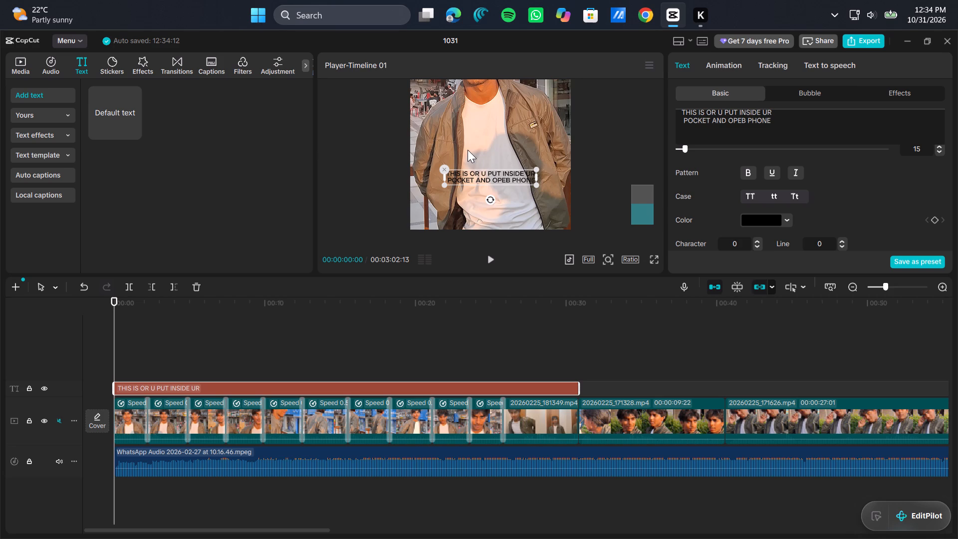
scroll(468, 150, "up", 3)
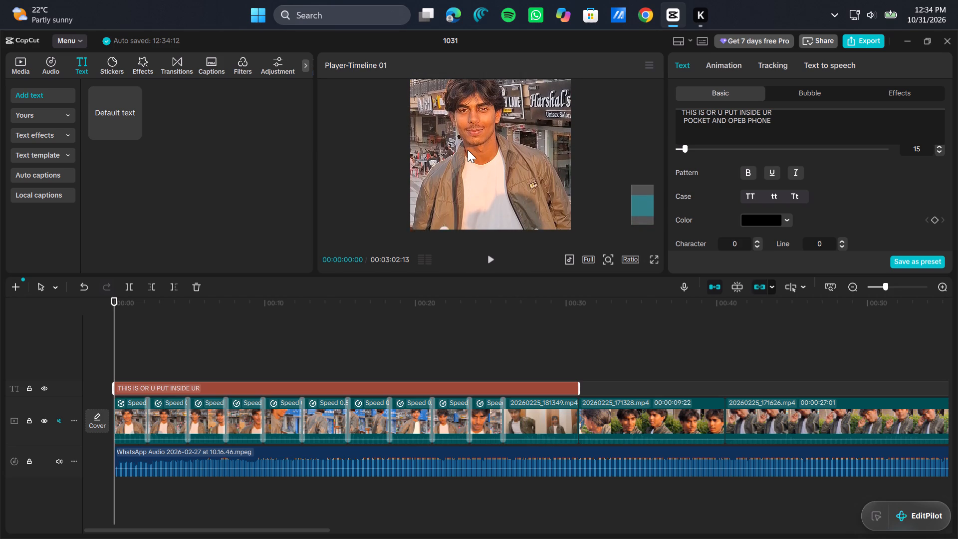
scroll(468, 150, "up", 1)
scroll(459, 129, "up", 6, "ctrl")
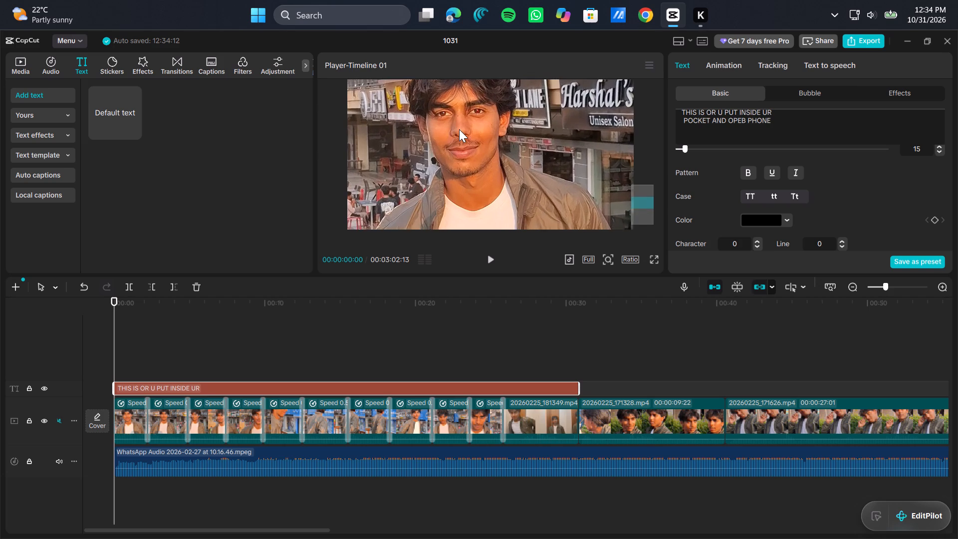
scroll(459, 129, "up", 5, "ctrl")
scroll(459, 129, "up", 1)
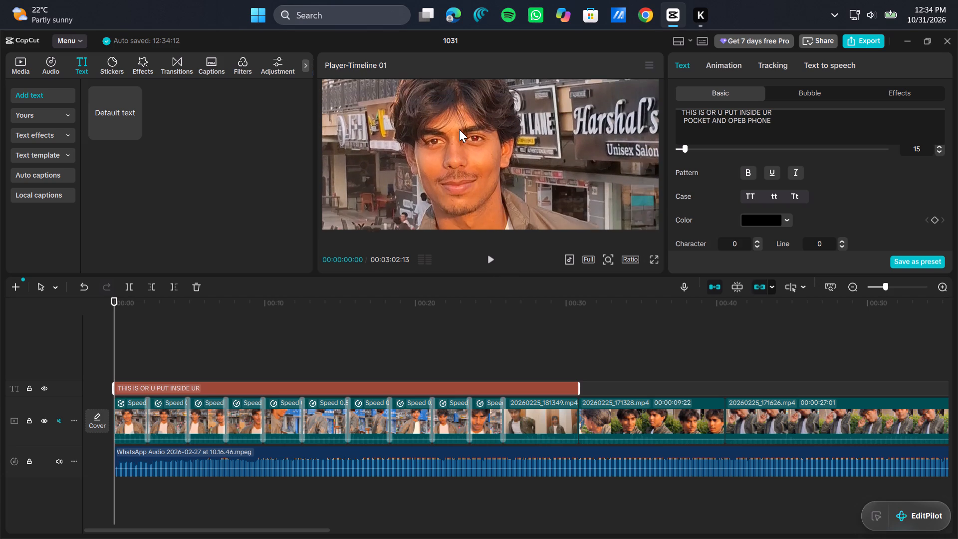
scroll(459, 129, "up", 1)
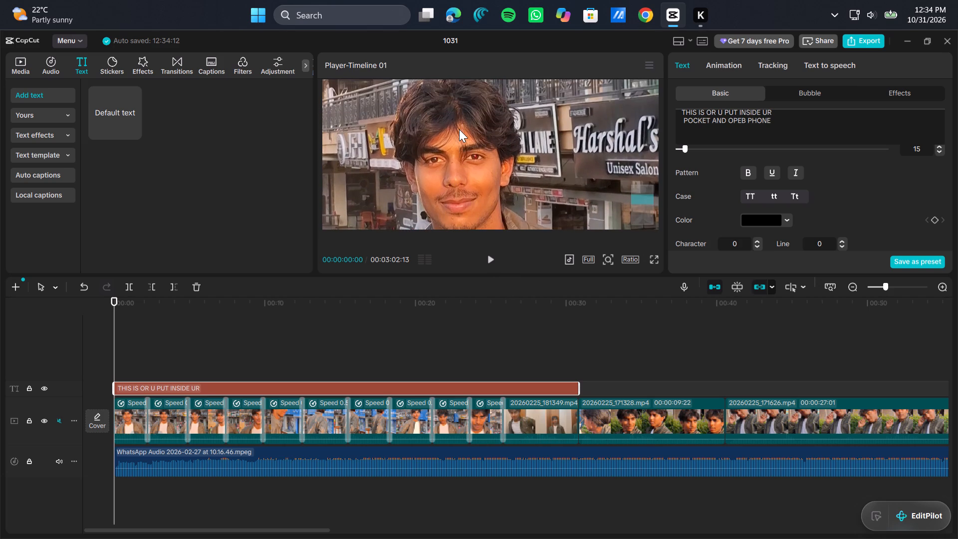
scroll(459, 129, "up", 1)
scroll(459, 129, "down", 2, "ctrl")
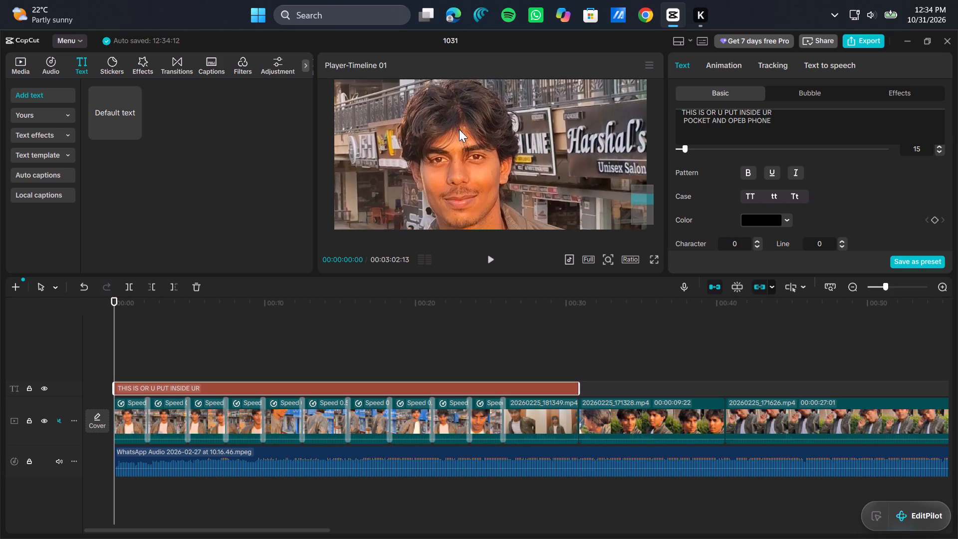
scroll(459, 129, "down", 3, "ctrl")
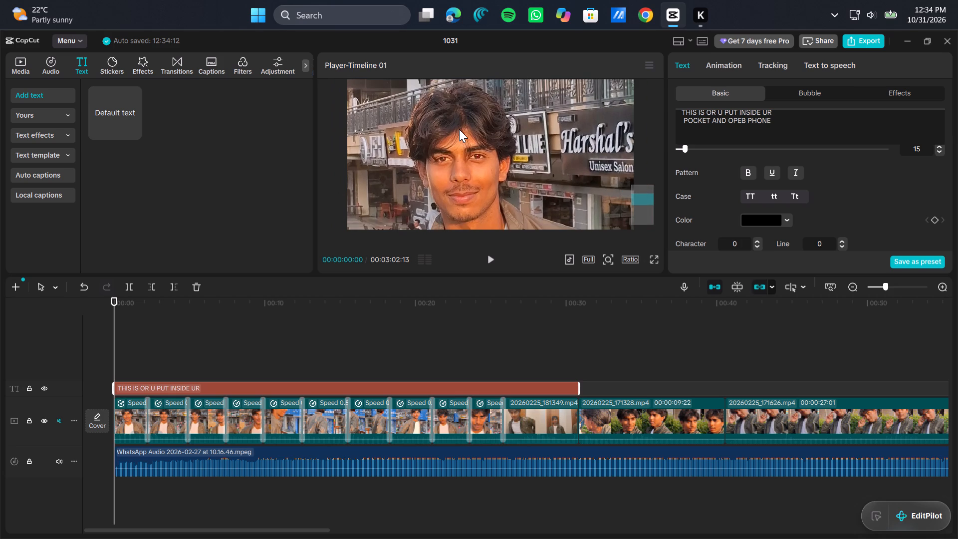
scroll(459, 129, "down", 4, "ctrl")
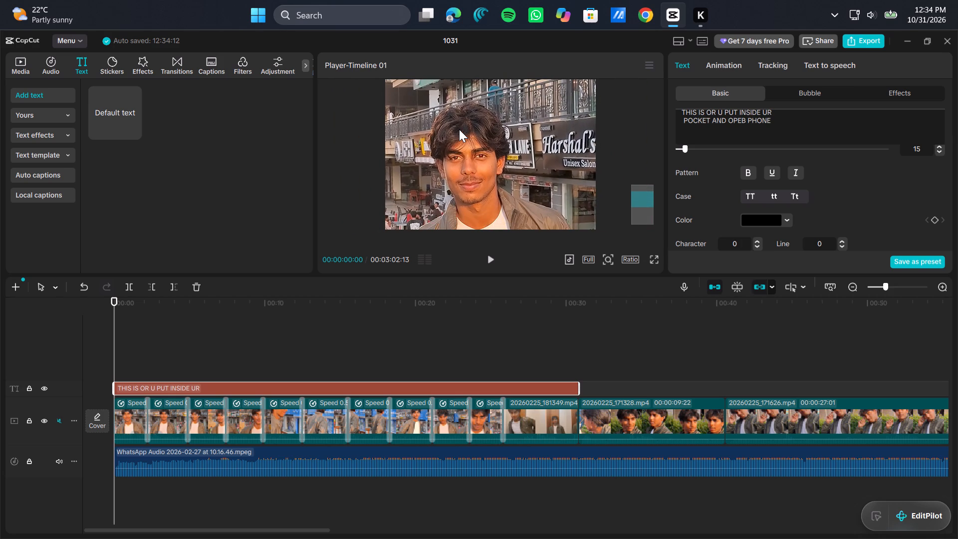
scroll(459, 129, "up", 4)
scroll(459, 129, "up", 8, "ctrl")
scroll(459, 129, "down", 16, "ctrl")
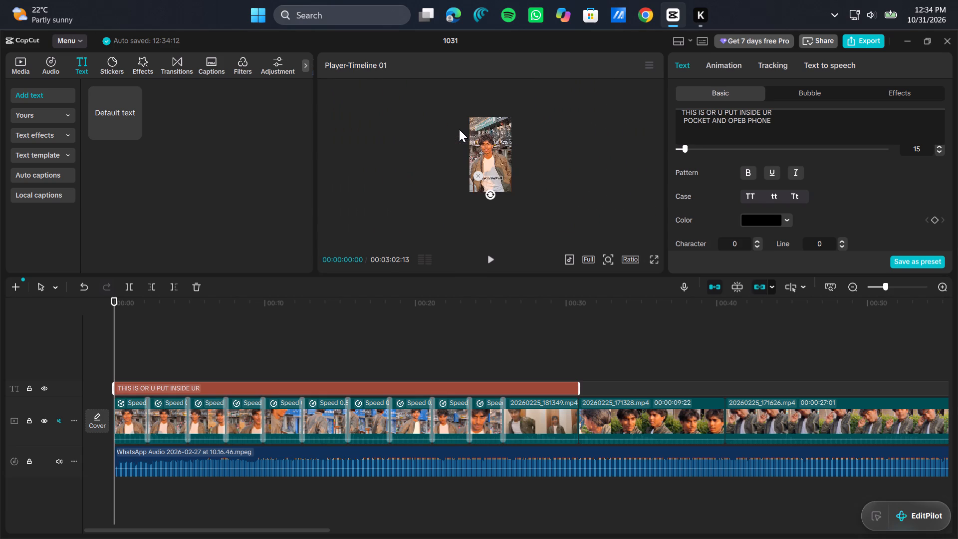
scroll(459, 129, "up", 4, "ctrl")
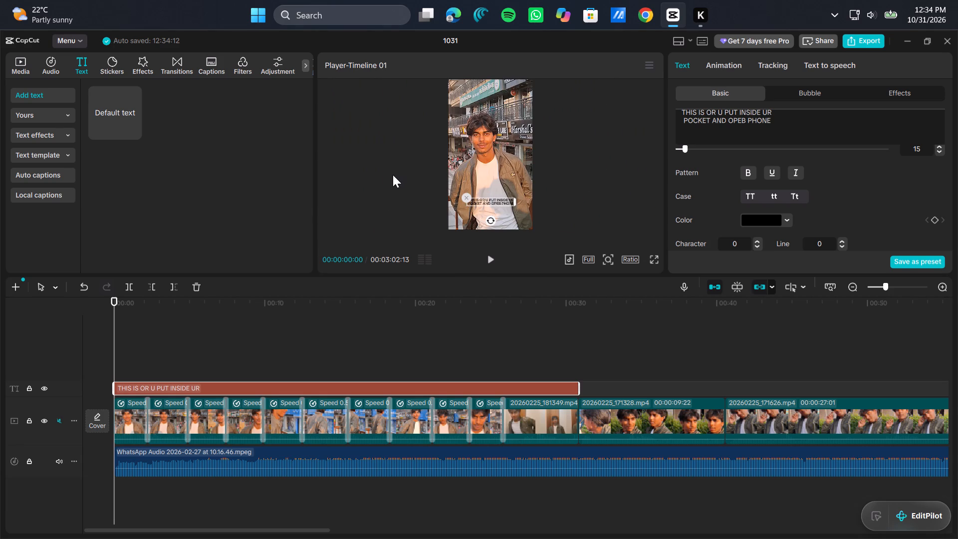
Play the edited video from the start to review it with the uppercase text overlay.
left_click(489, 260)
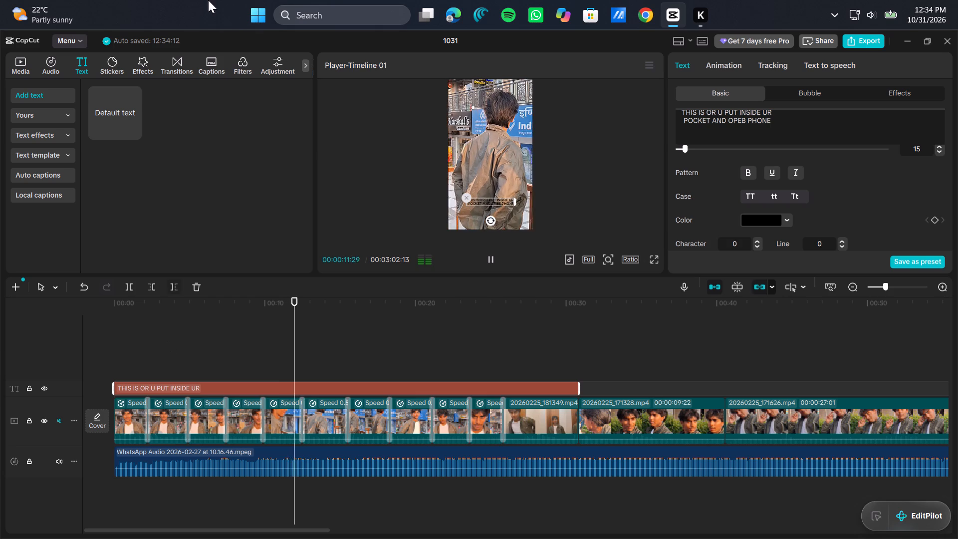
Browse the Trending and B.Duck sticker collections for a sticker to use in the video.
left_click(109, 64)
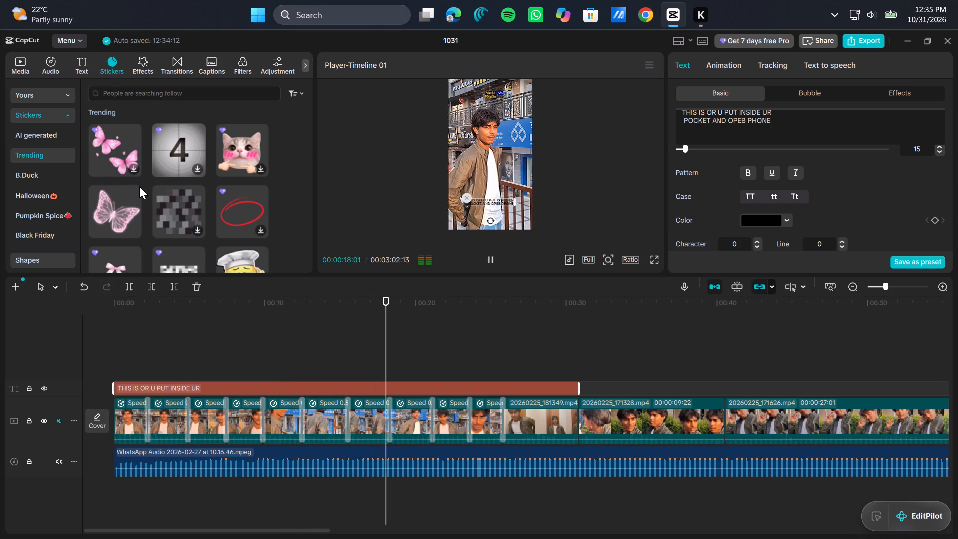
left_click(49, 177)
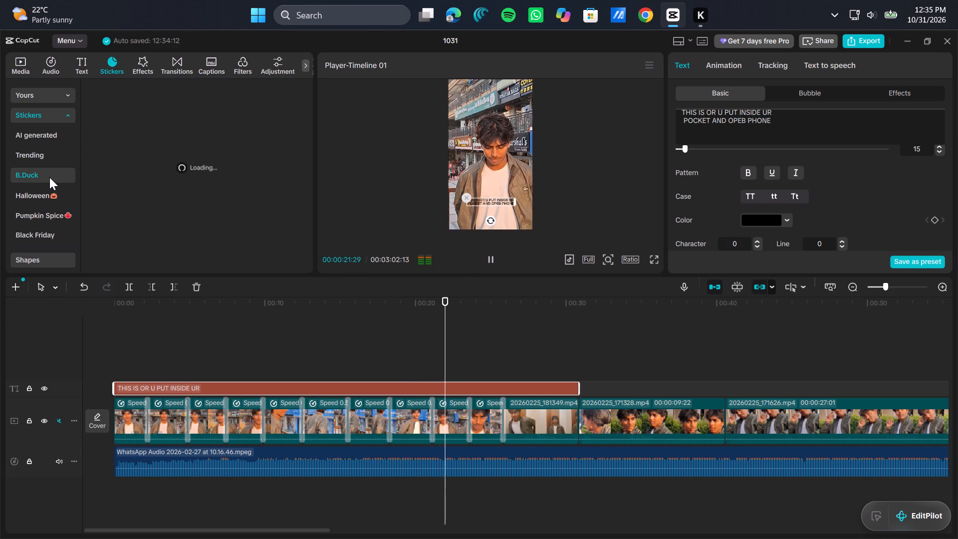
left_click(24, 162)
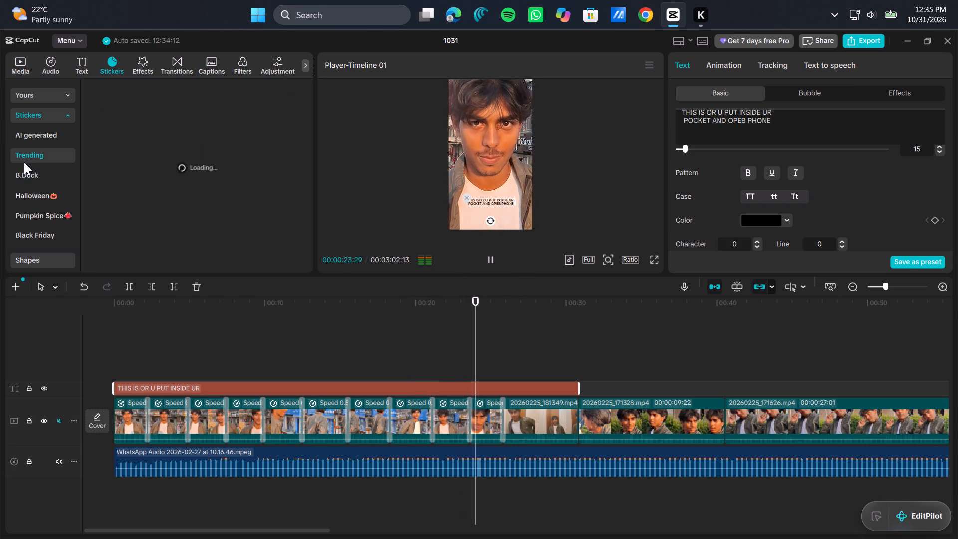
left_click(24, 162)
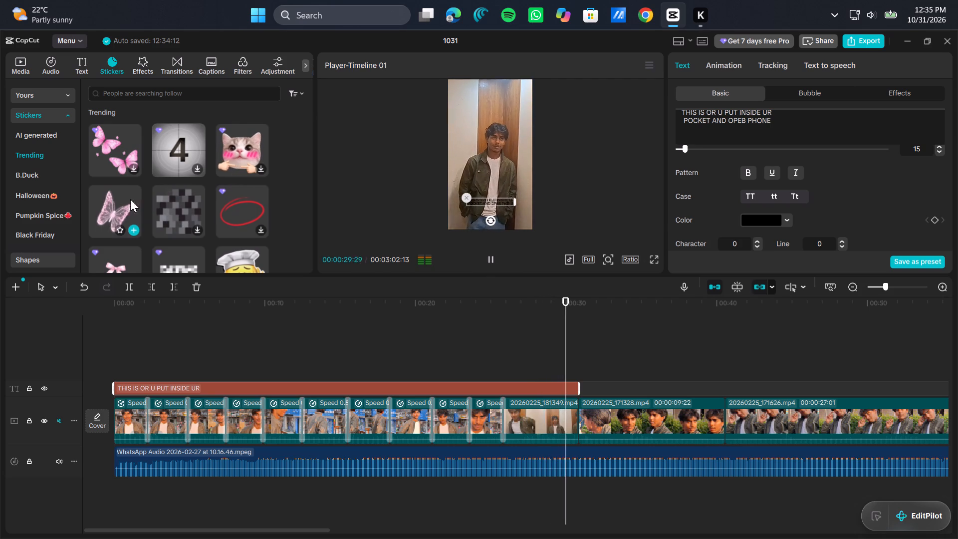
scroll(112, 186, "down", 1)
scroll(112, 186, "up", 1)
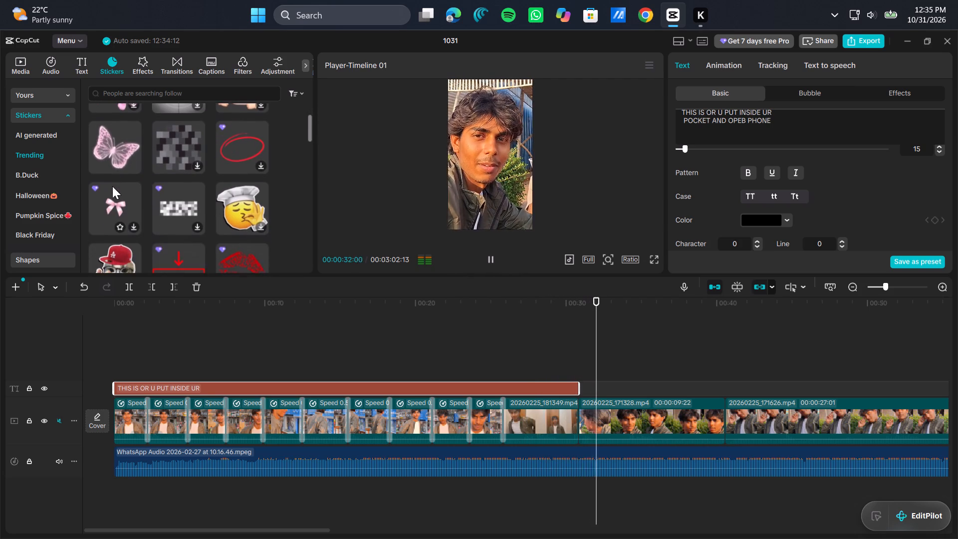
scroll(112, 186, "up", 1)
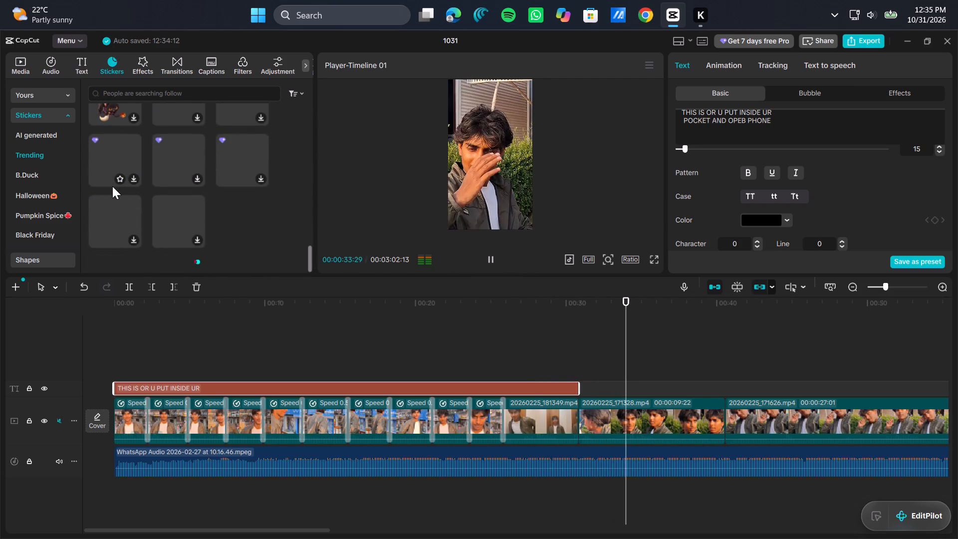
scroll(112, 186, "up", 4)
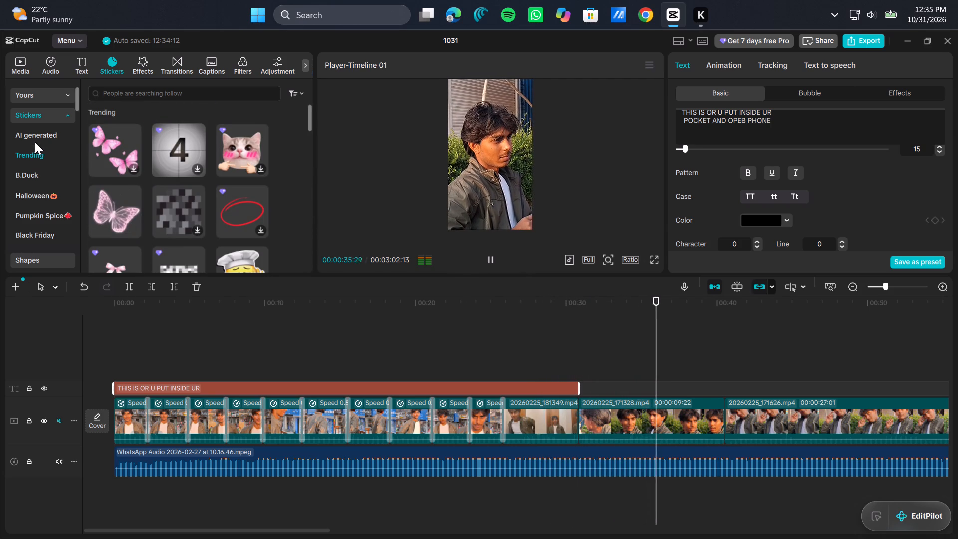
left_click(41, 160)
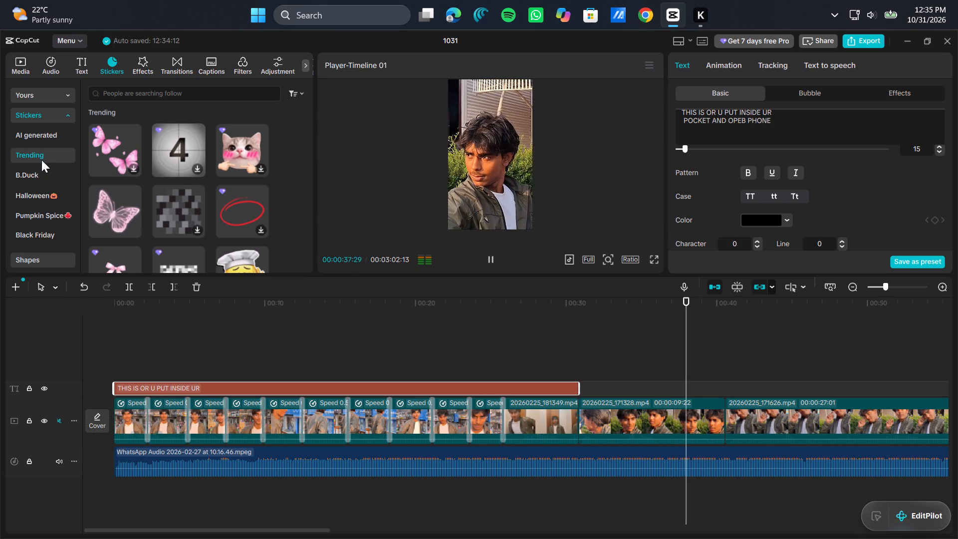
left_click(36, 174)
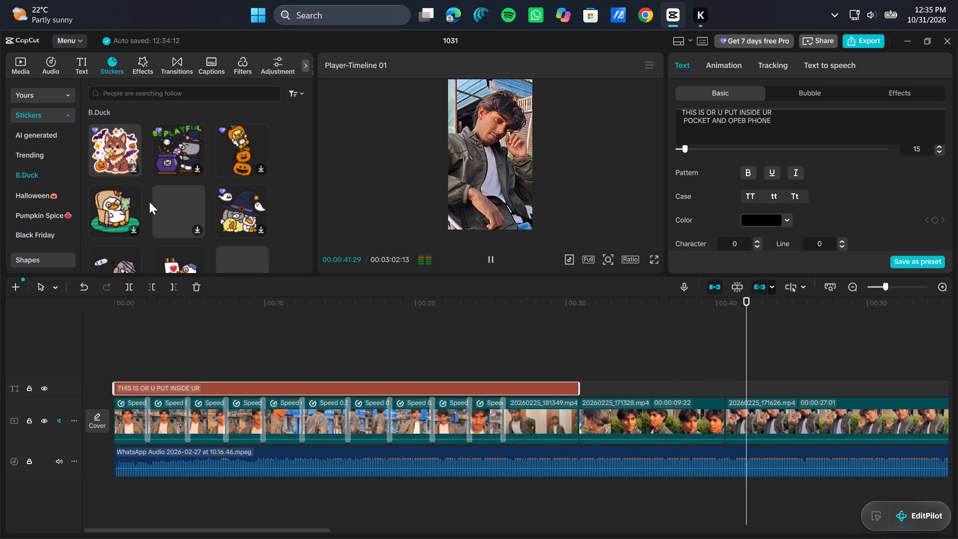
scroll(175, 158, "down", 1)
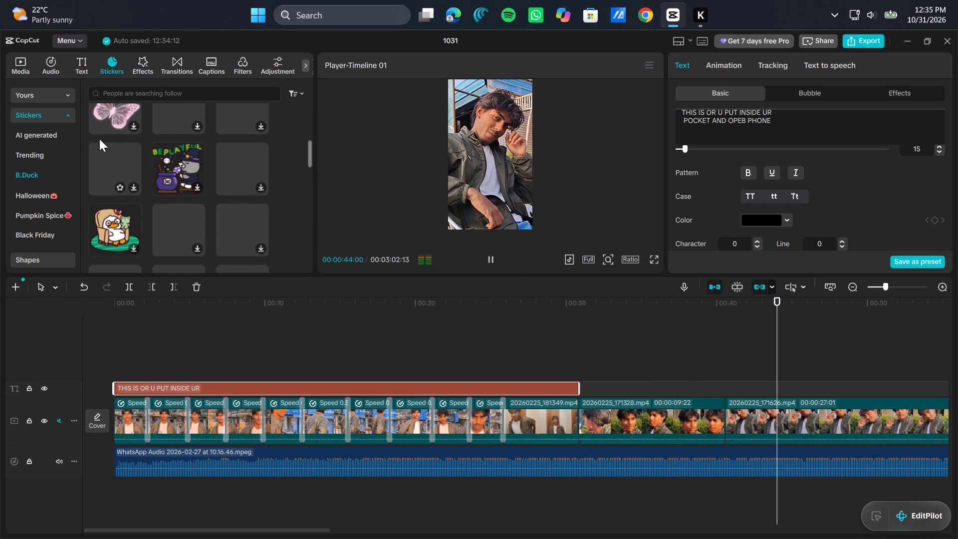
Look through the Halloween and B.Duck stickers, continuing to the Emoji sticker collection.
left_click(47, 198)
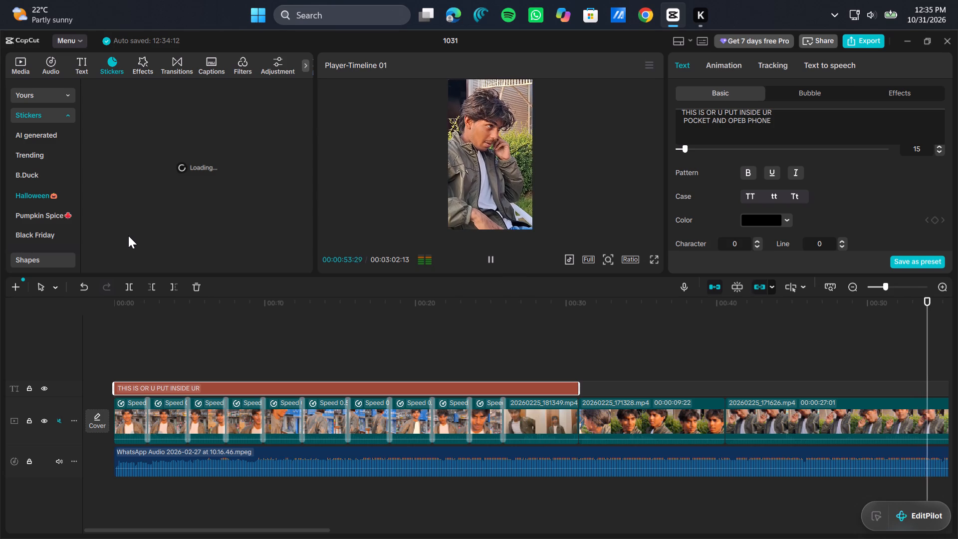
scroll(309, 104, "down", 4, "ctrl")
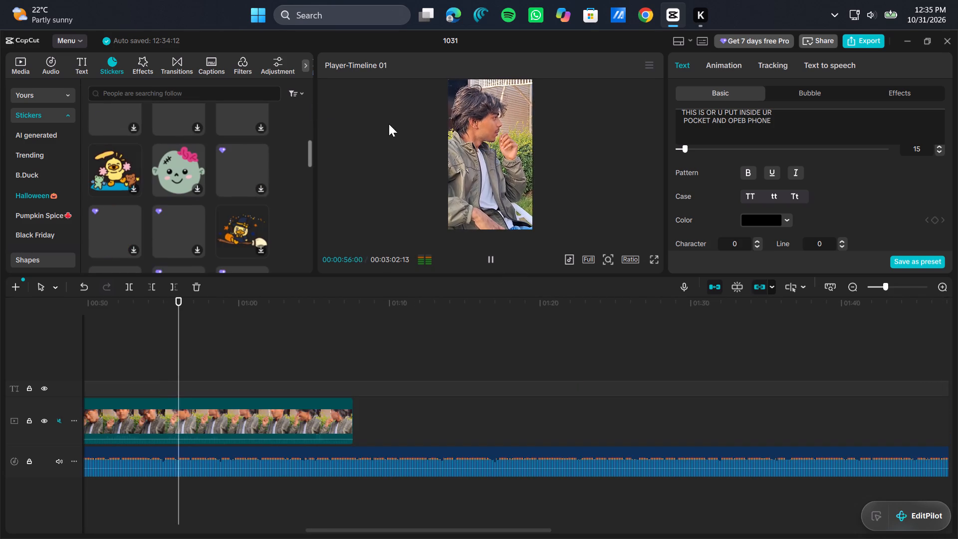
scroll(417, 121, "down", 6, "ctrl")
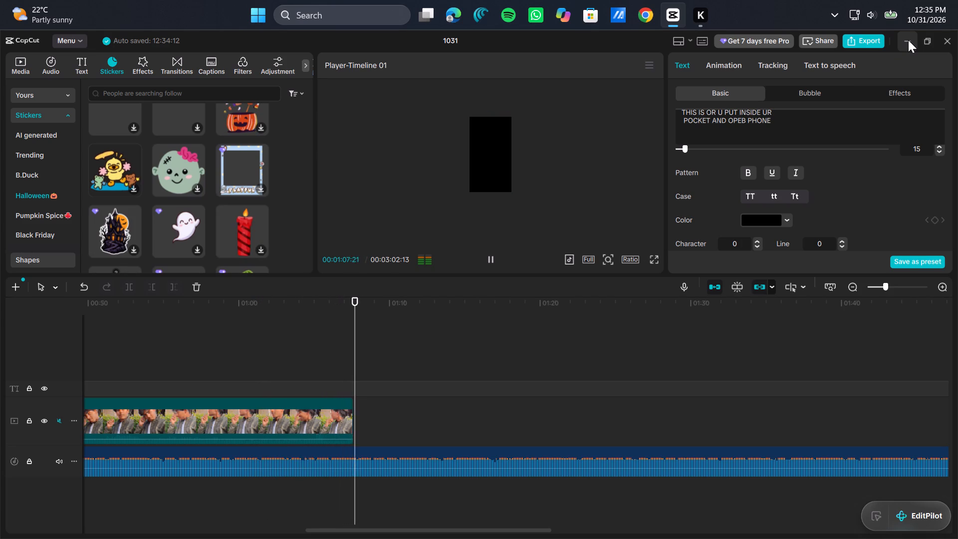
scroll(908, 40, "down", 6, "ctrl")
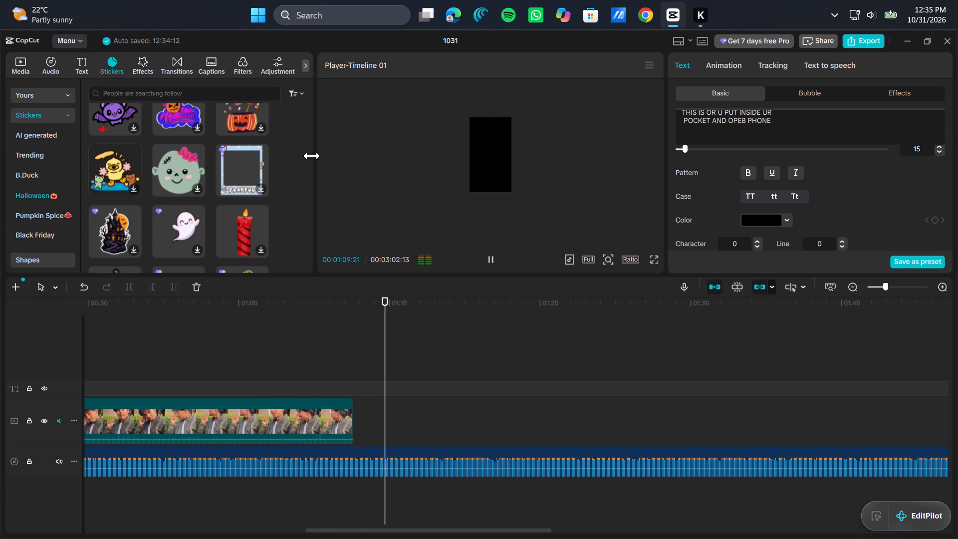
scroll(190, 187, "up", 5)
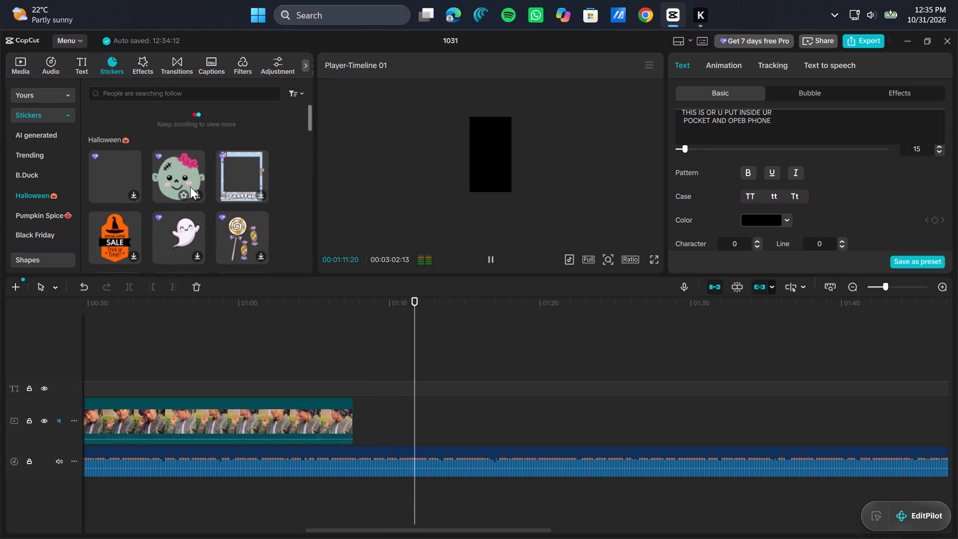
scroll(190, 187, "up", 1)
scroll(184, 231, "down", 4)
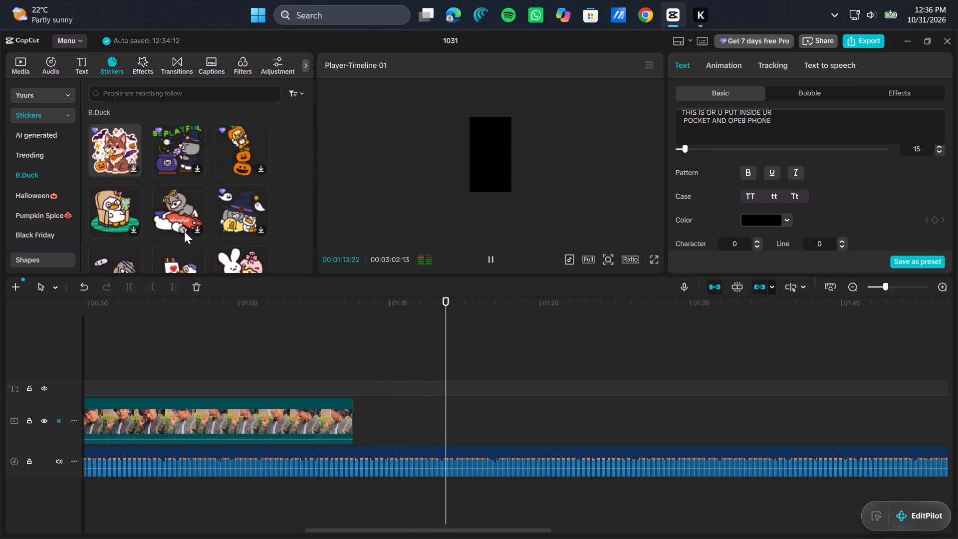
scroll(184, 231, "down", 2)
scroll(119, 179, "down", 8)
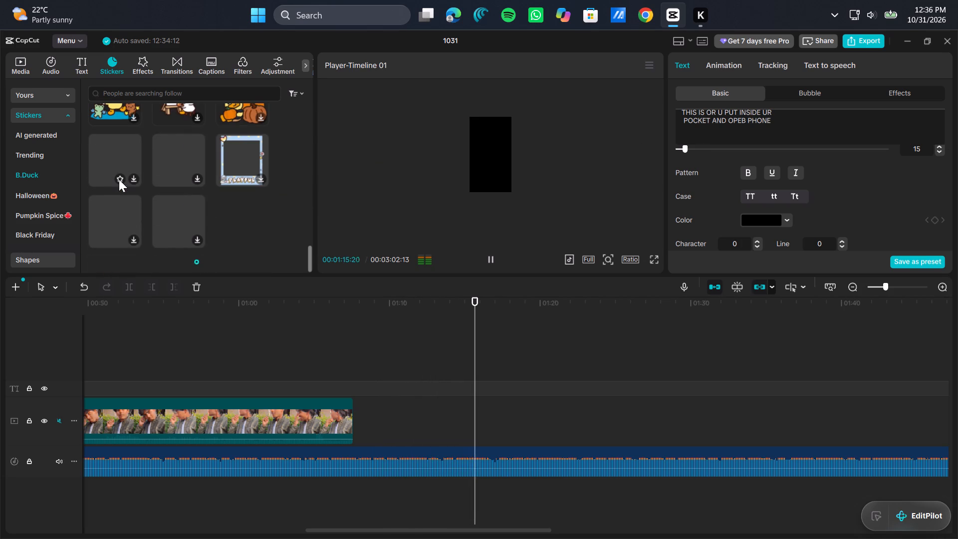
scroll(30, 204, "down", 1)
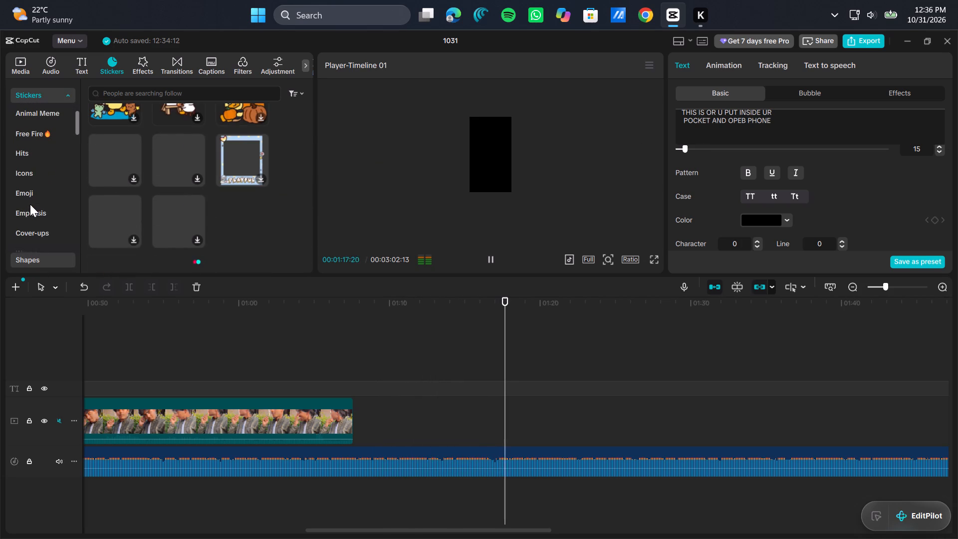
scroll(30, 204, "down", 1)
left_click(27, 193)
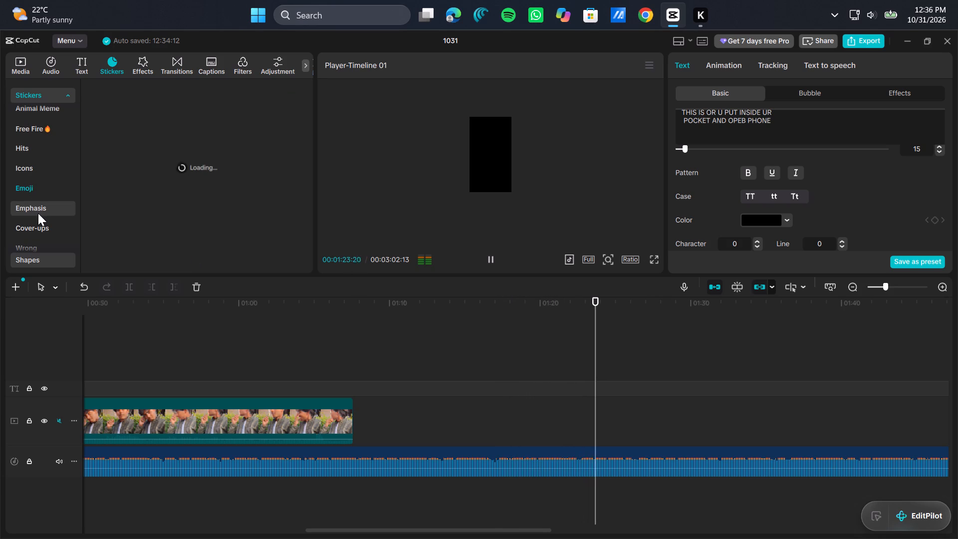
Deselect the text overlay and return the playhead to the start of the timeline.
left_click(255, 363)
left_click_drag(255, 363, 0, 379)
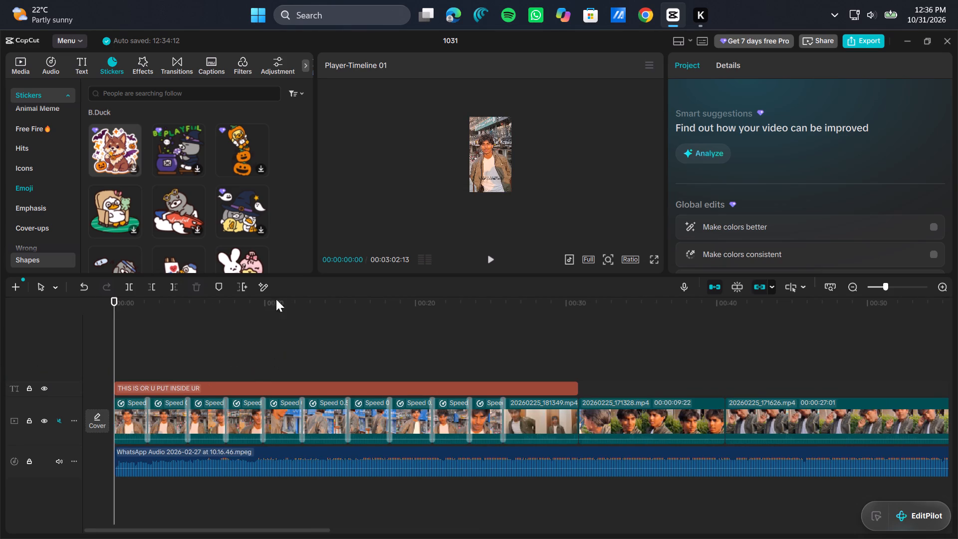
Examine the Emoji and Mood stickers, trying out the red angry face and the white scribble sticker.
double_click(119, 201)
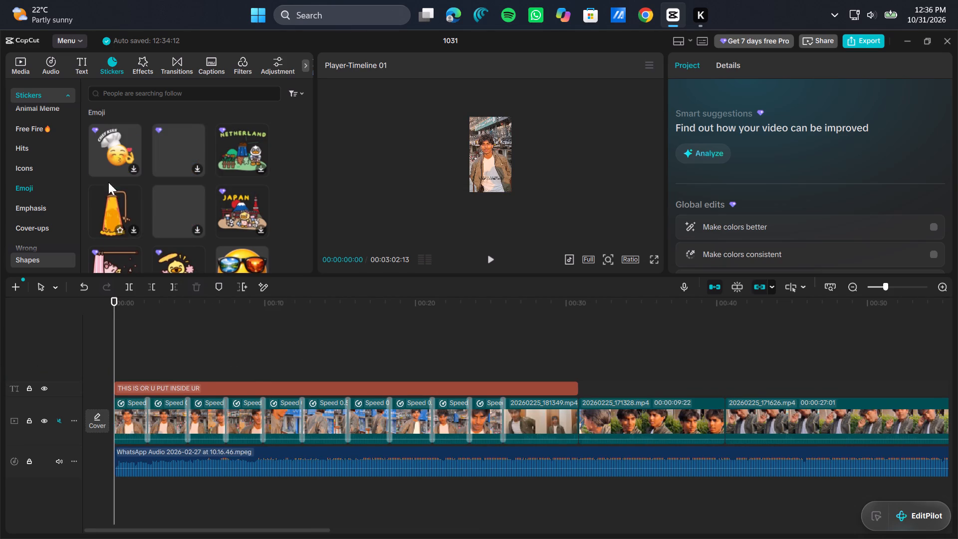
scroll(47, 229, "down", 1)
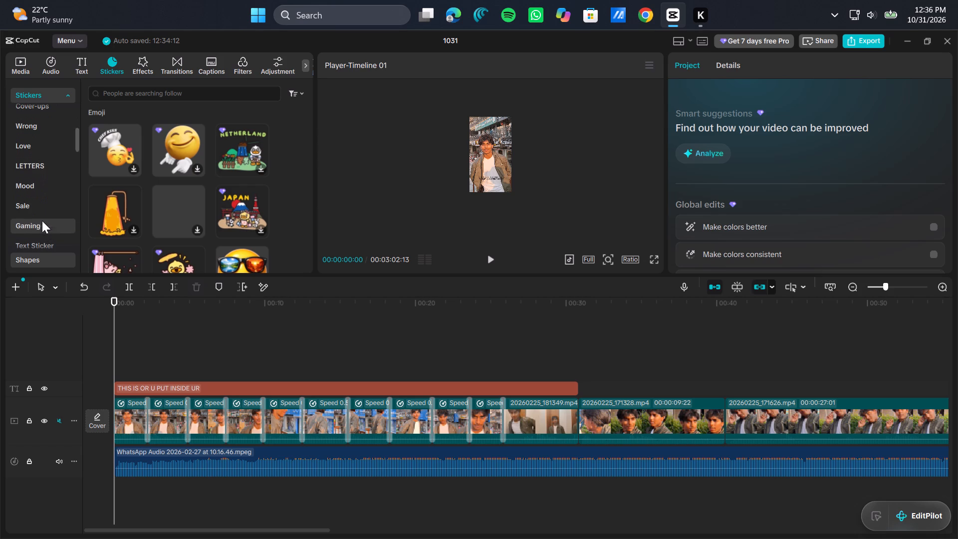
left_click(35, 184)
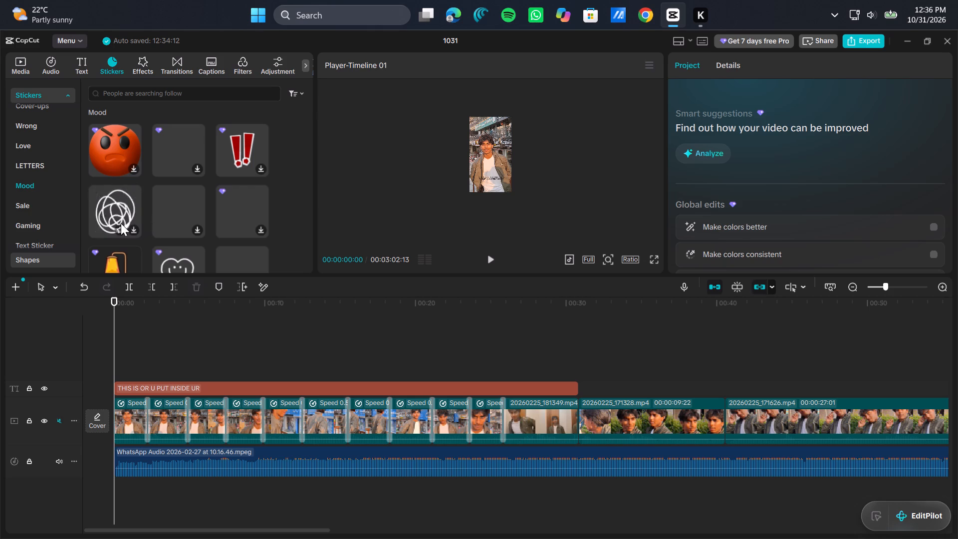
left_click(113, 143)
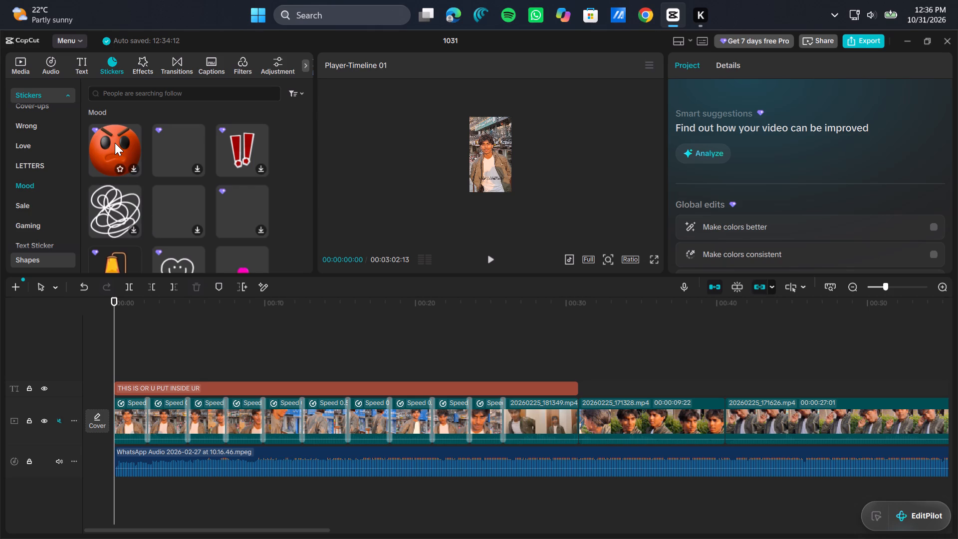
double_click(115, 143)
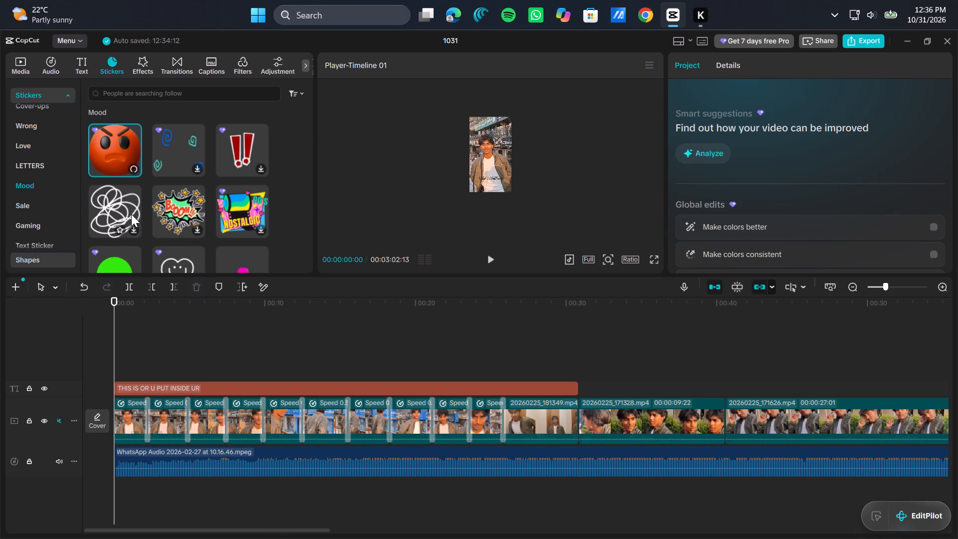
double_click(115, 203)
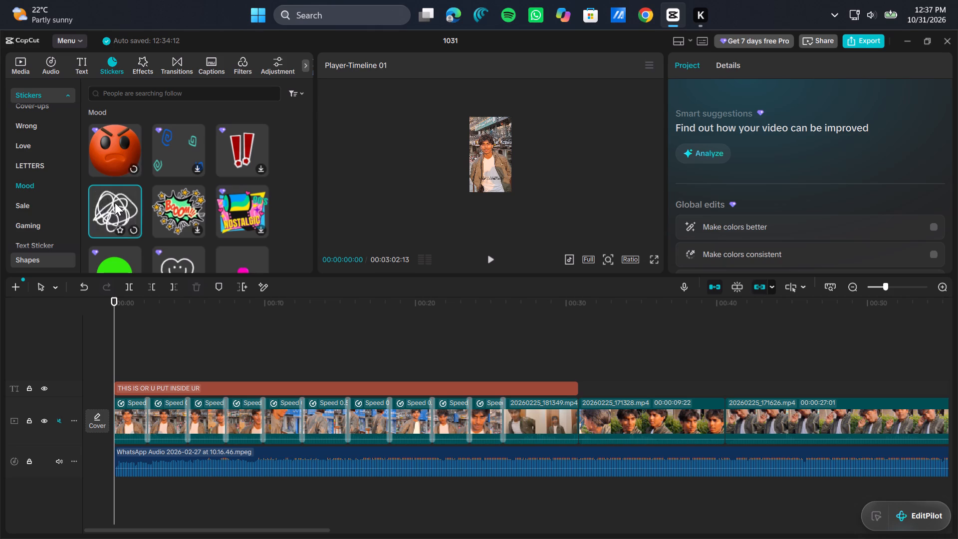
left_click(115, 203)
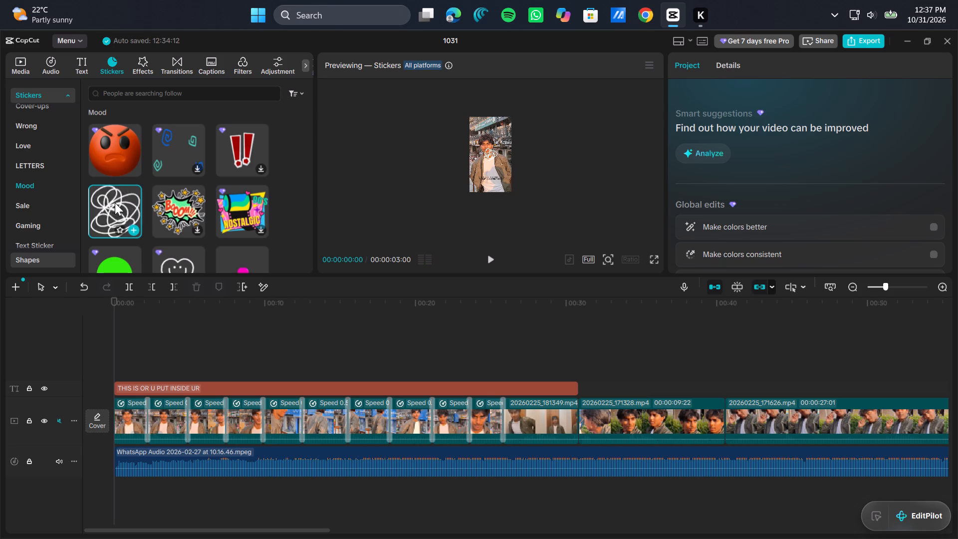
Add the digital 00:08 sticker from the Countdown collection at the start of the timeline.
scroll(19, 210, "down", 2)
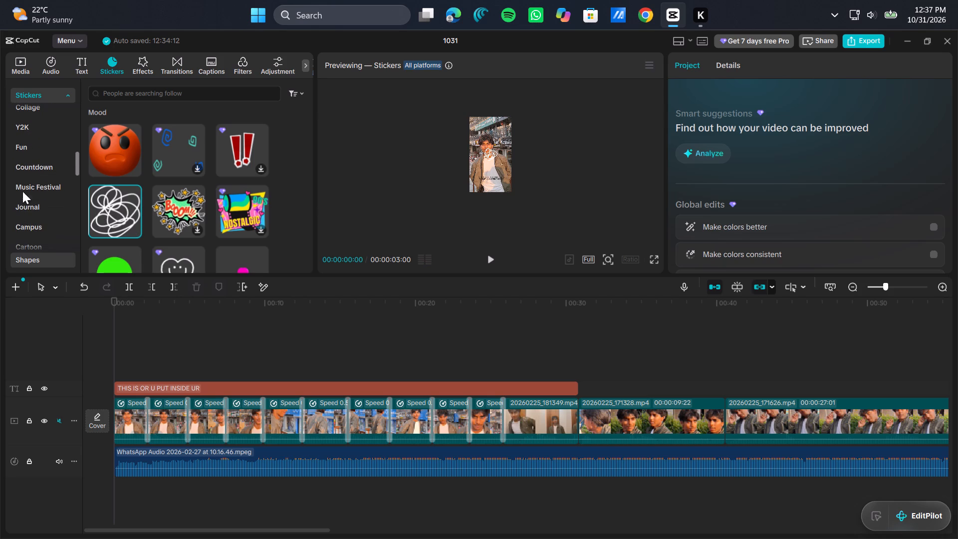
double_click(29, 164)
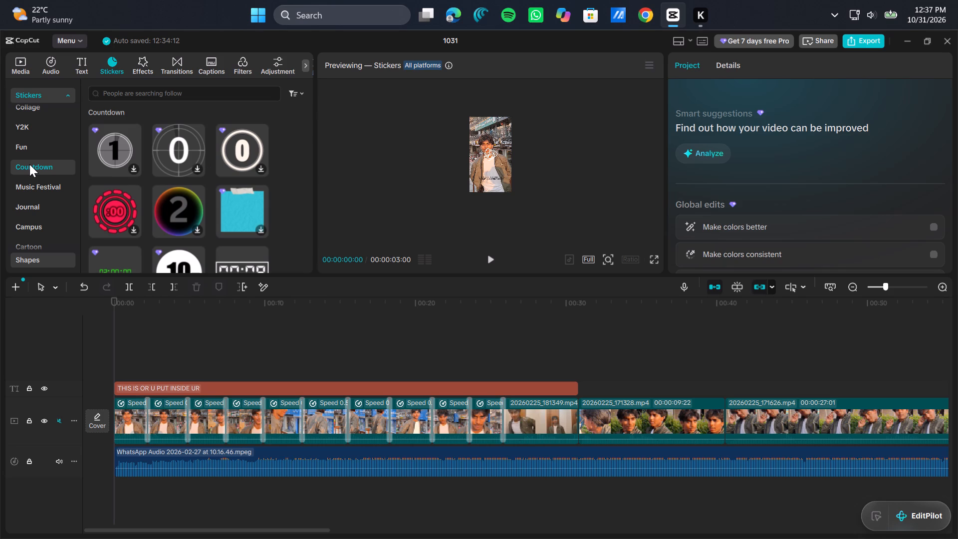
scroll(186, 281, "down", 1)
scroll(203, 220, "down", 1)
double_click(234, 139)
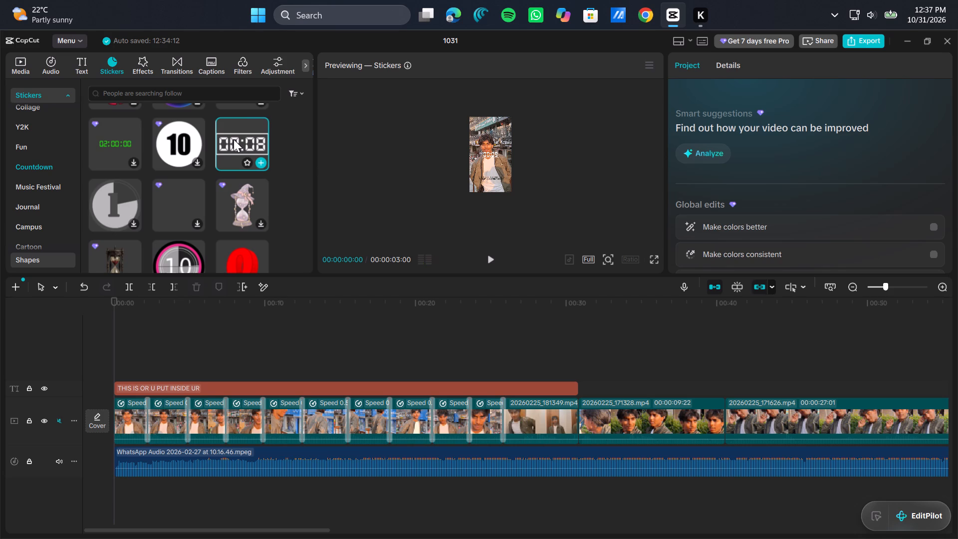
left_click(259, 160)
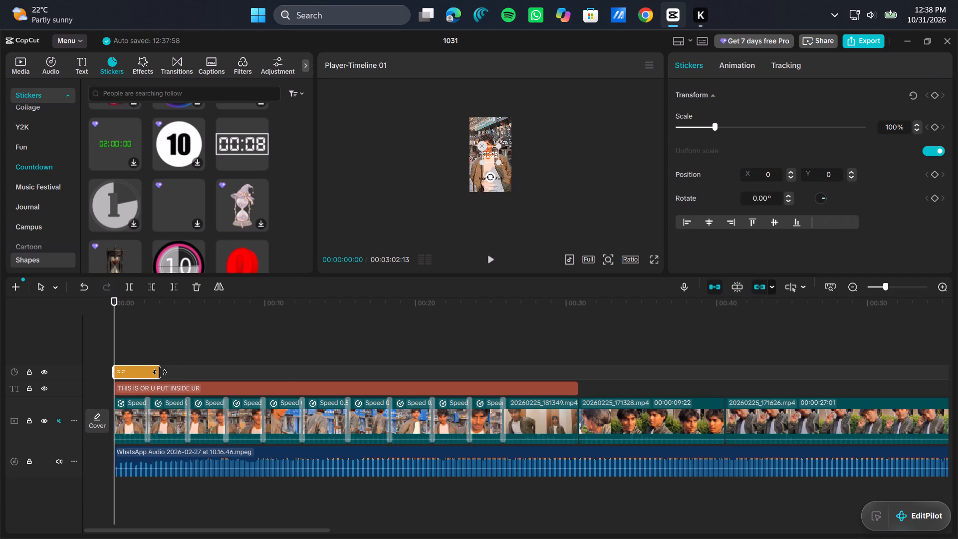
Extend the countdown sticker's duration to about 31 seconds, near the end of the text overlay.
left_click_drag(160, 372, 579, 385)
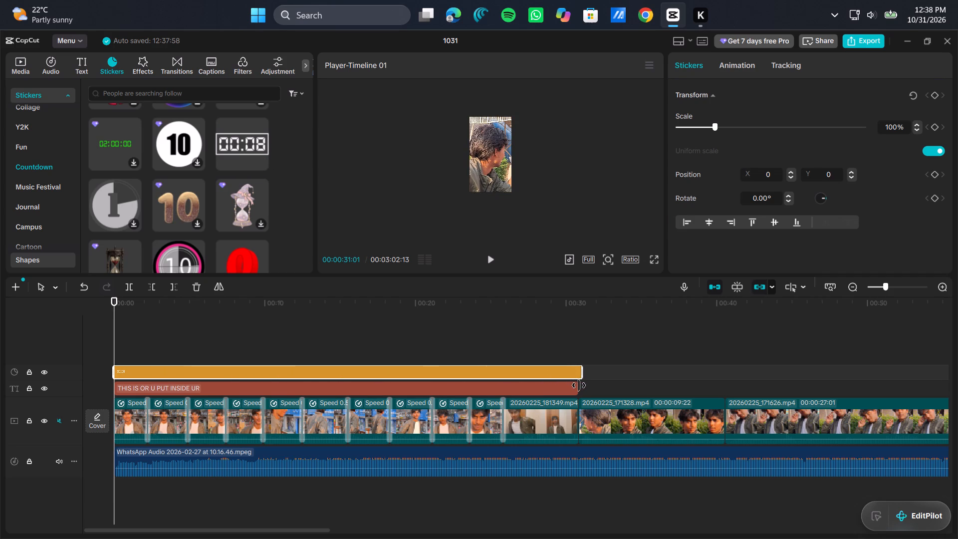
left_click_drag(579, 385, 578, 386)
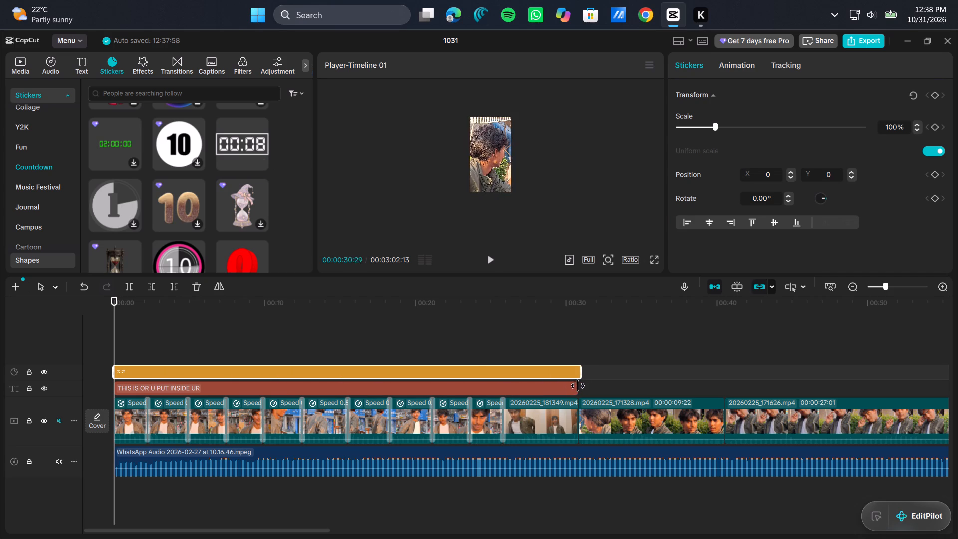
left_click_drag(578, 386, 579, 383)
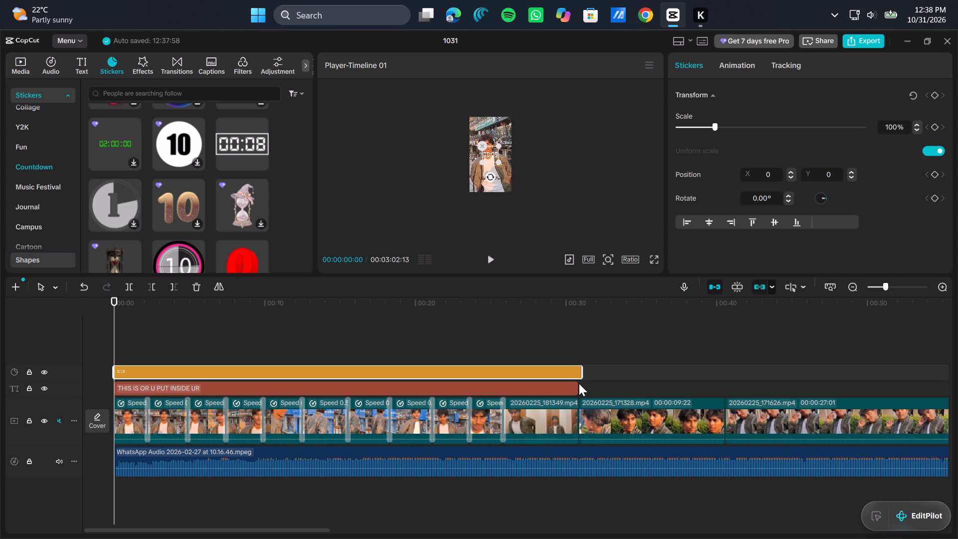
Trim the end of the countdown sticker to line up with the end of the text overlay.
left_click_drag(584, 376, 574, 376)
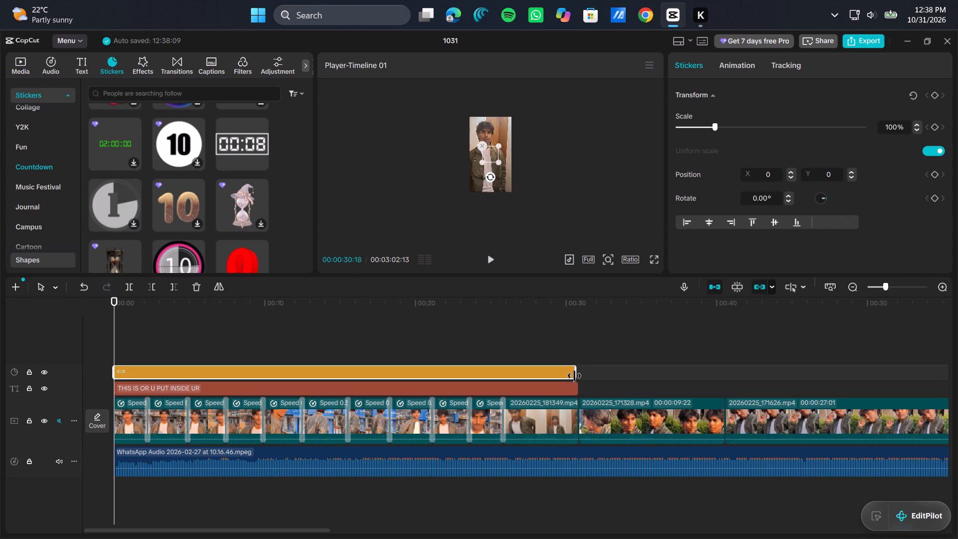
left_click_drag(574, 376, 578, 375)
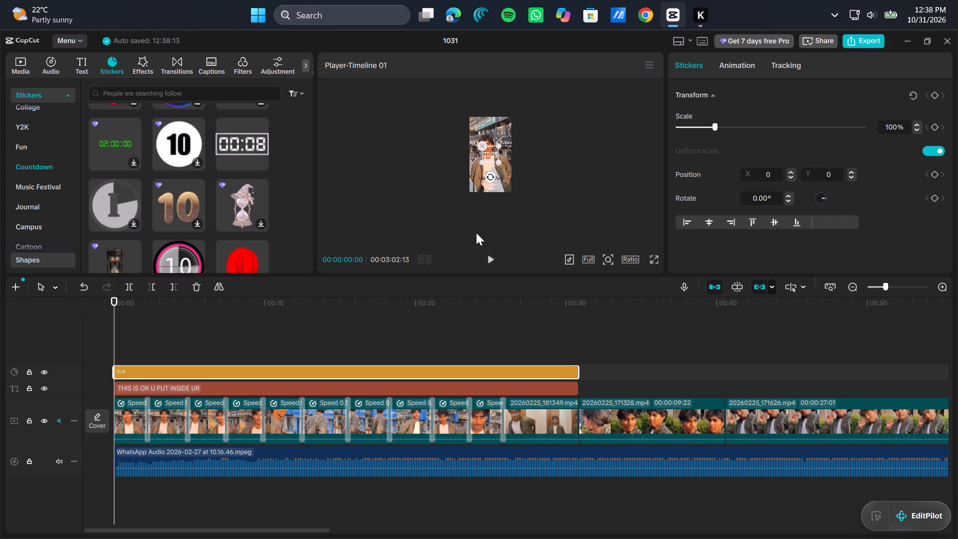
Enlarge the countdown sticker in the preview to a scale of 171%.
left_click(482, 156)
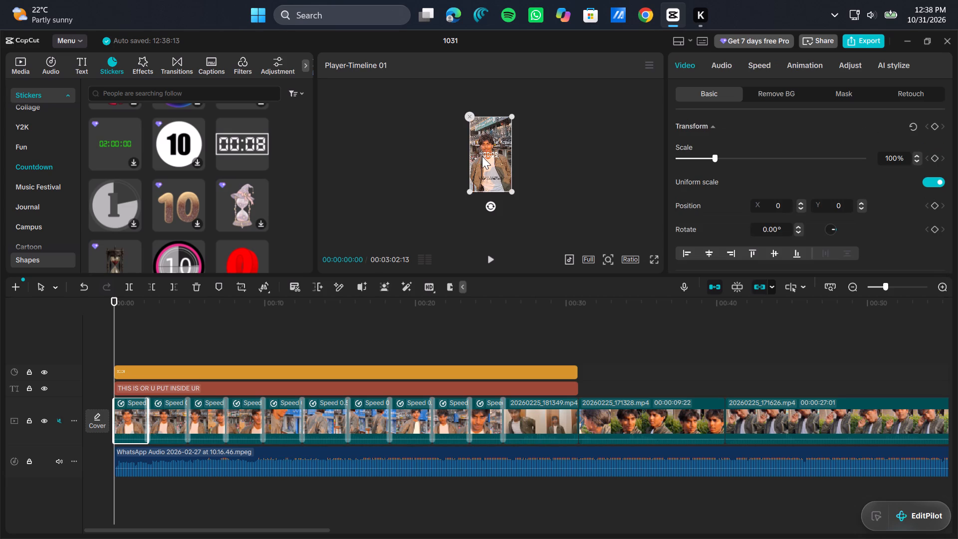
left_click(492, 152)
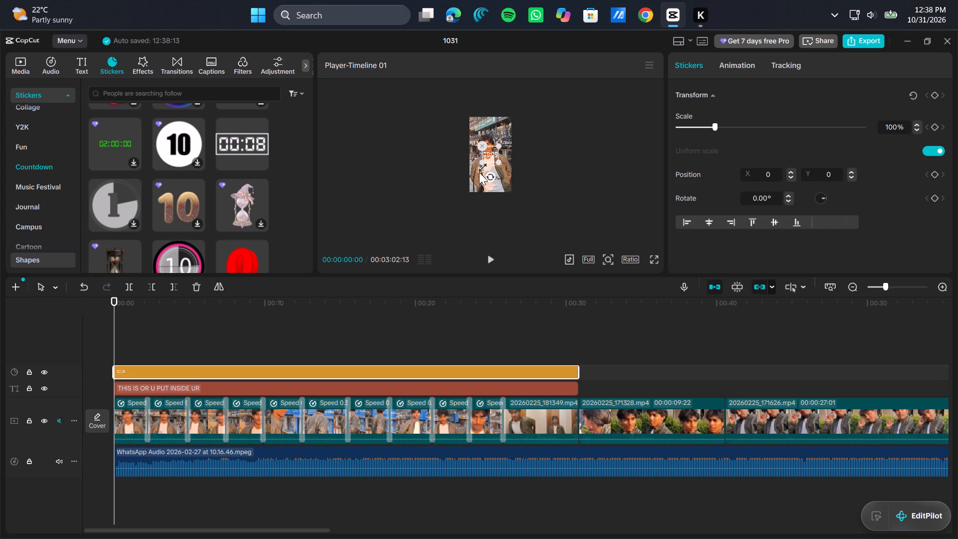
left_click_drag(479, 161, 449, 160)
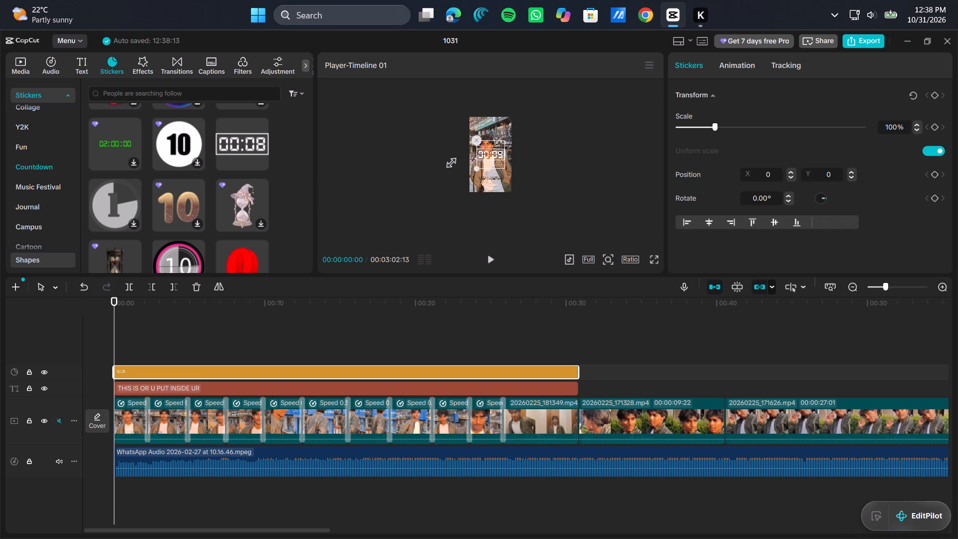
left_click_drag(449, 160, 450, 160)
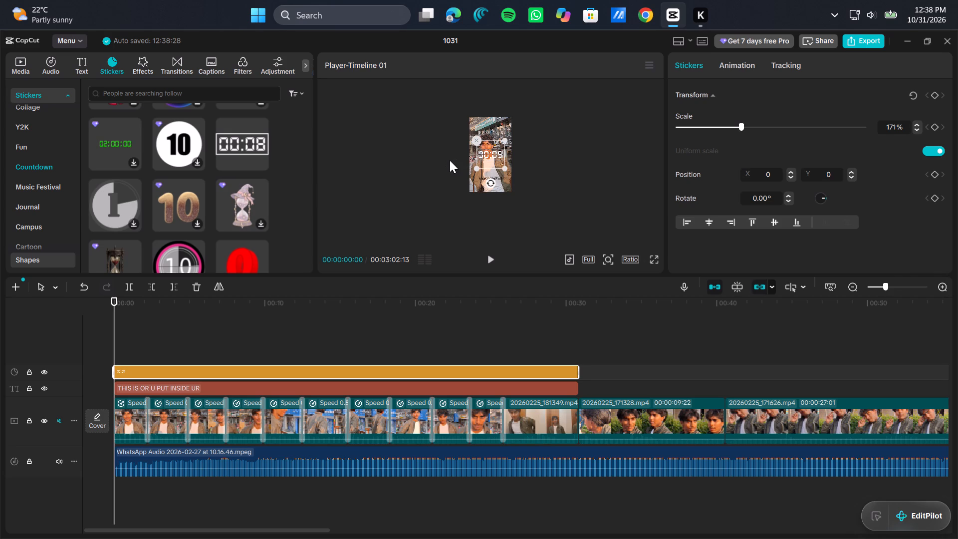
Play the video with the countdown sticker, preview the hourglass sticker, and examine the Countdown, Campus and Cartoon sticker collections.
left_click(493, 260)
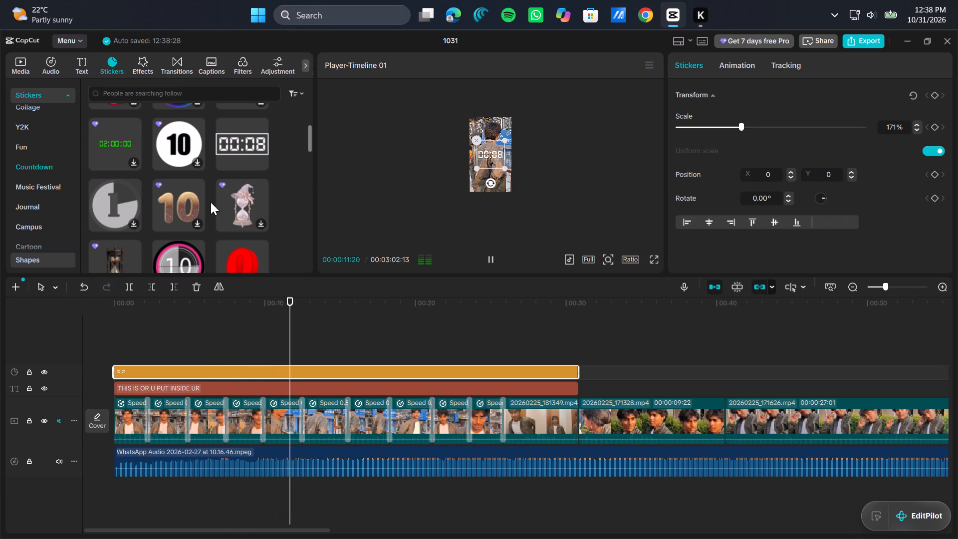
scroll(211, 202, "down", 1)
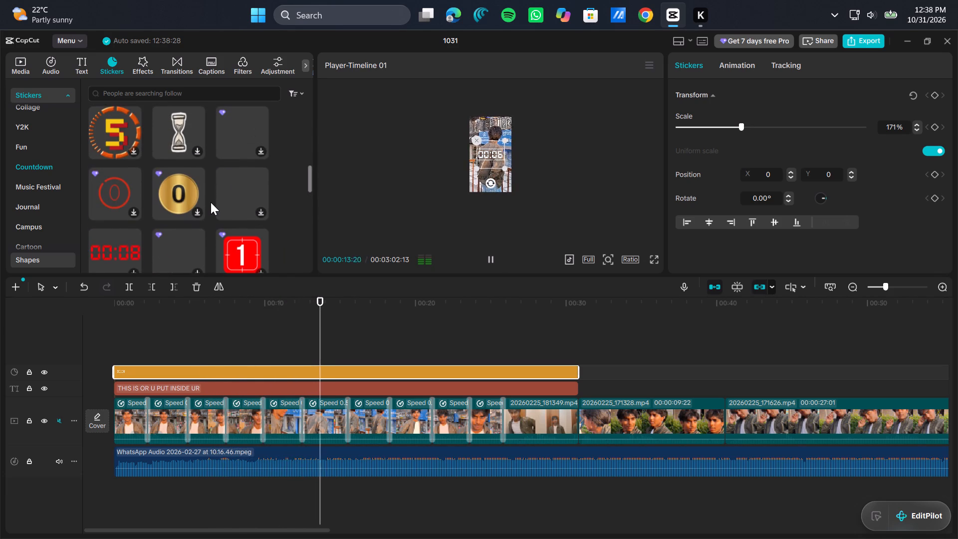
scroll(211, 202, "down", 1)
scroll(211, 202, "up", 1)
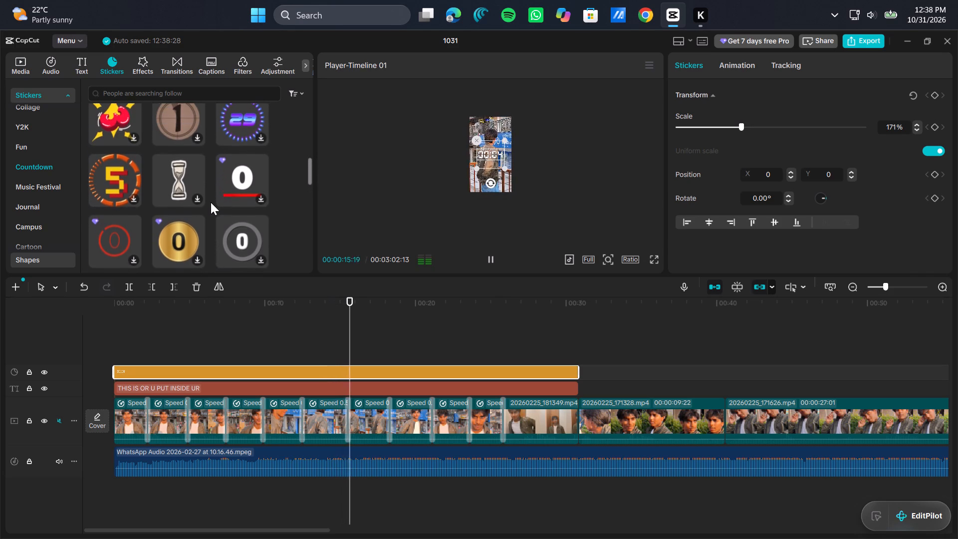
scroll(211, 202, "up", 1)
double_click(190, 197)
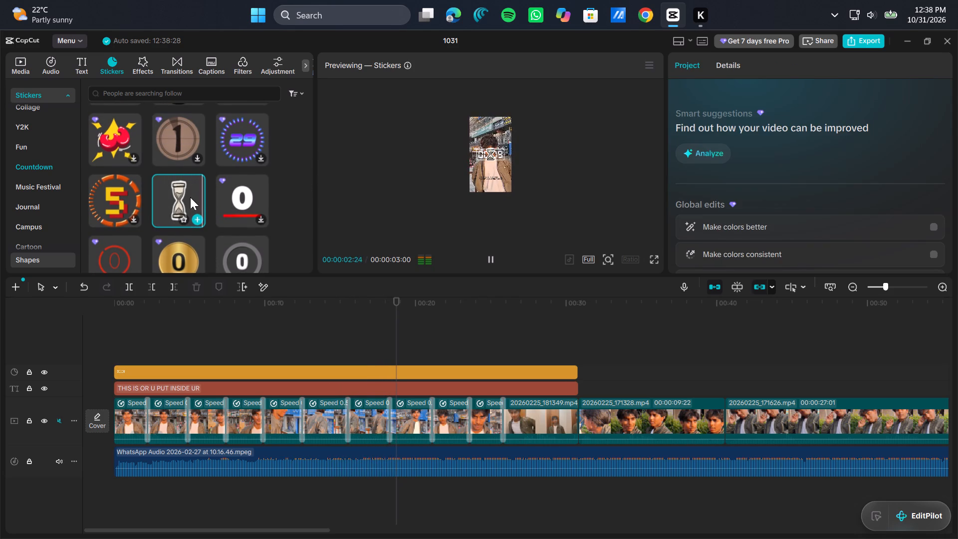
scroll(175, 194, "up", 6)
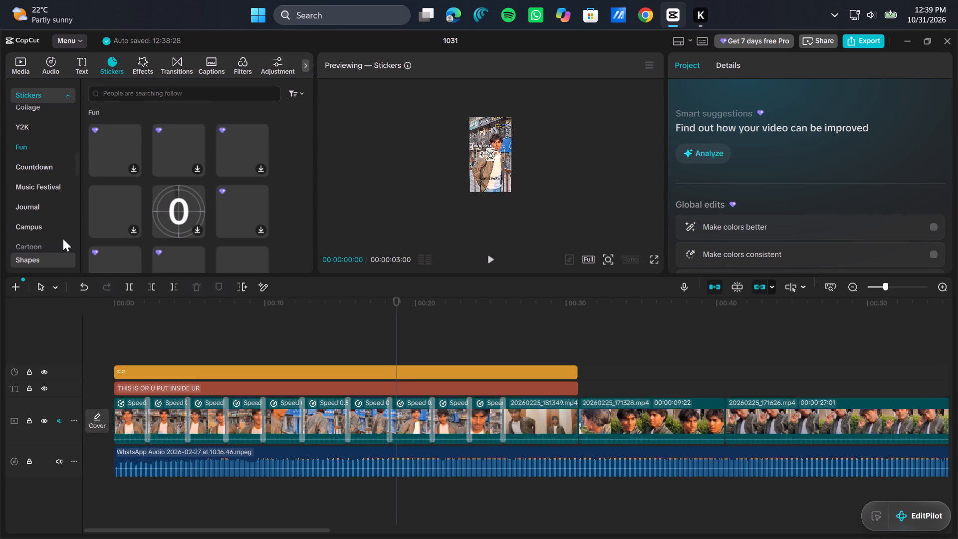
scroll(48, 225, "down", 1)
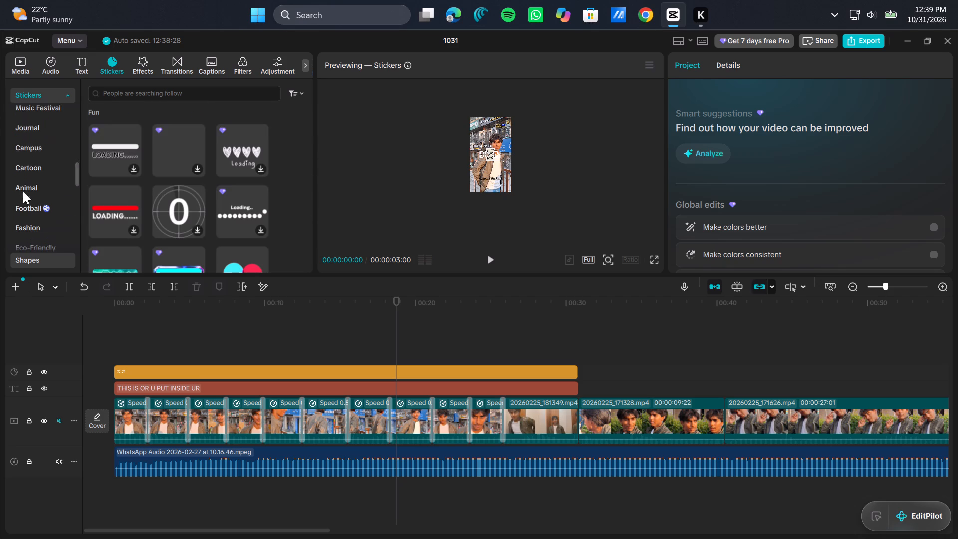
double_click(23, 147)
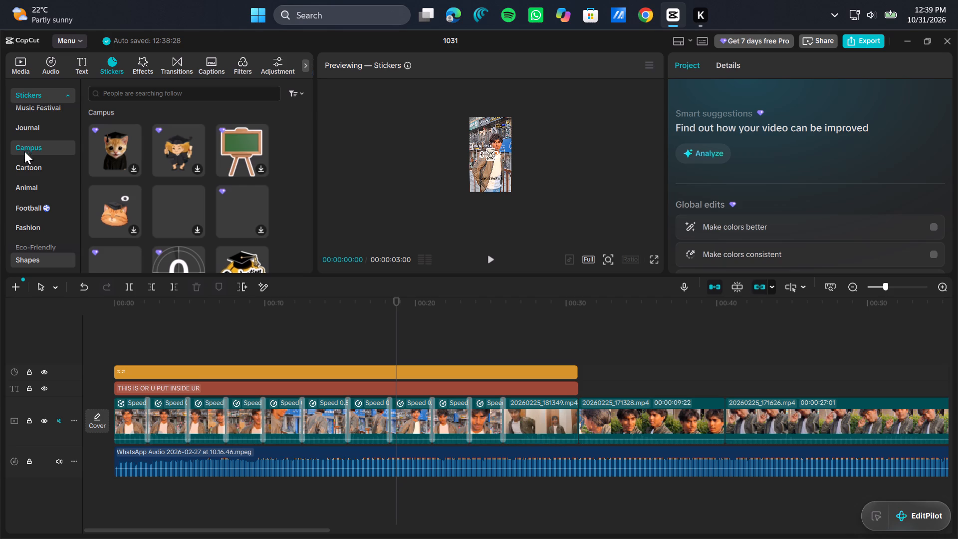
double_click(29, 167)
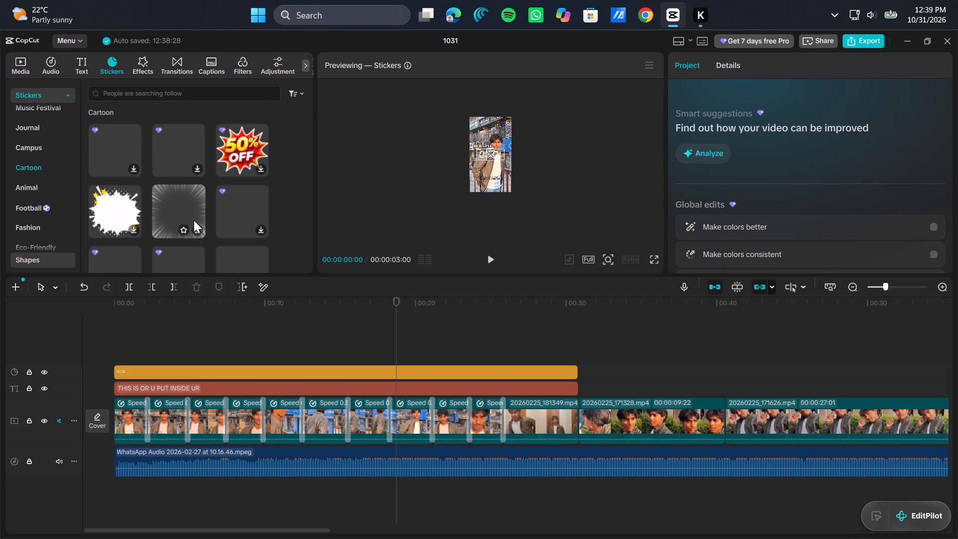
scroll(194, 213, "down", 1)
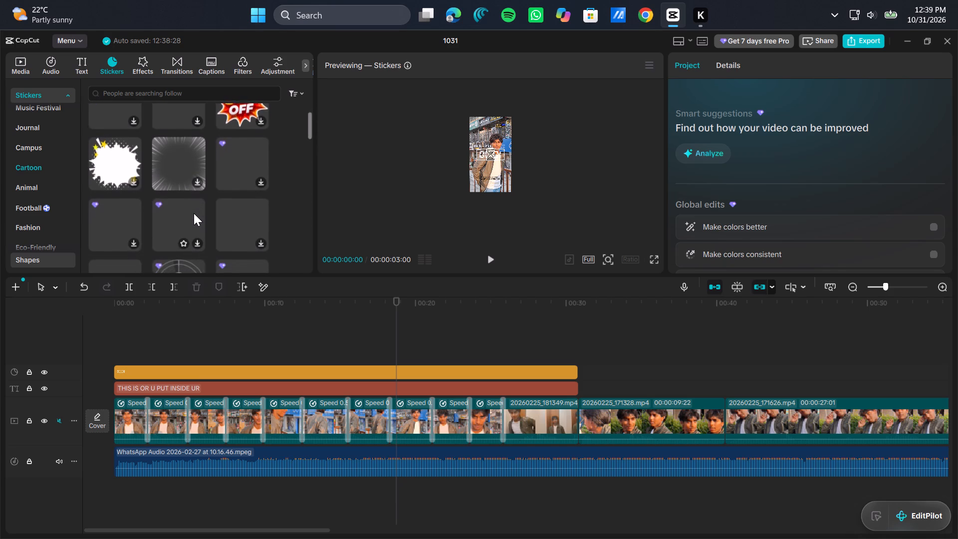
scroll(194, 213, "down", 1)
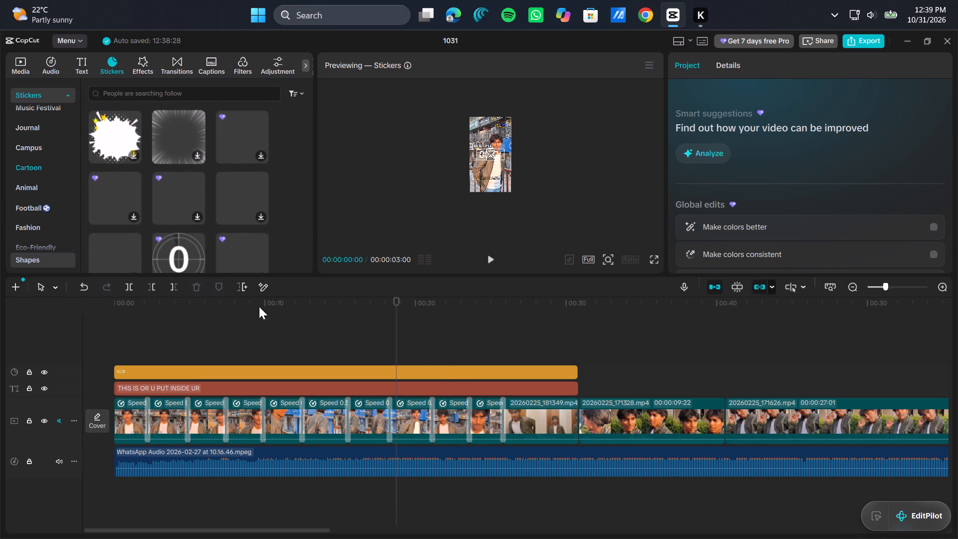
Check the countdown at several points, leave the playhead at 00:00:08:12, and shift the countdown sticker to start at about 12 seconds.
left_click(238, 408)
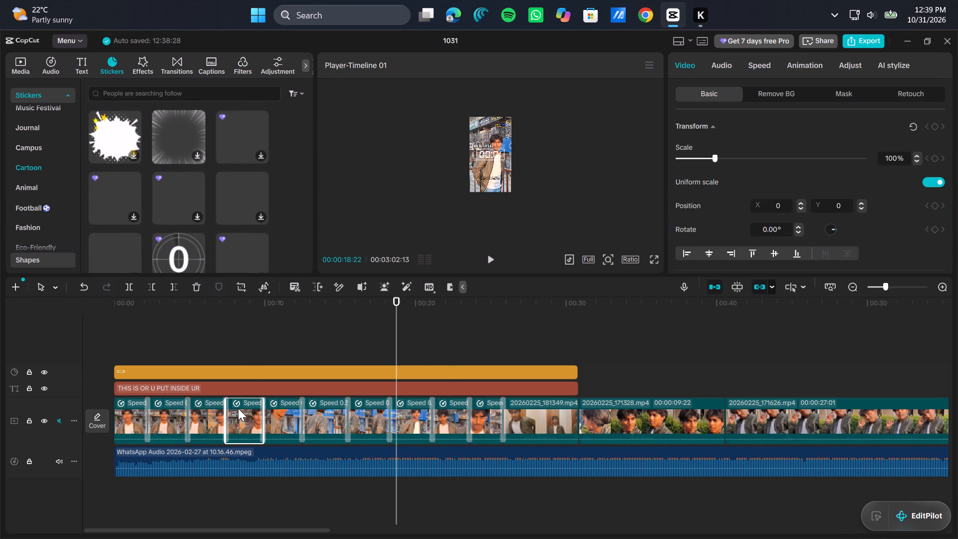
left_click(243, 319)
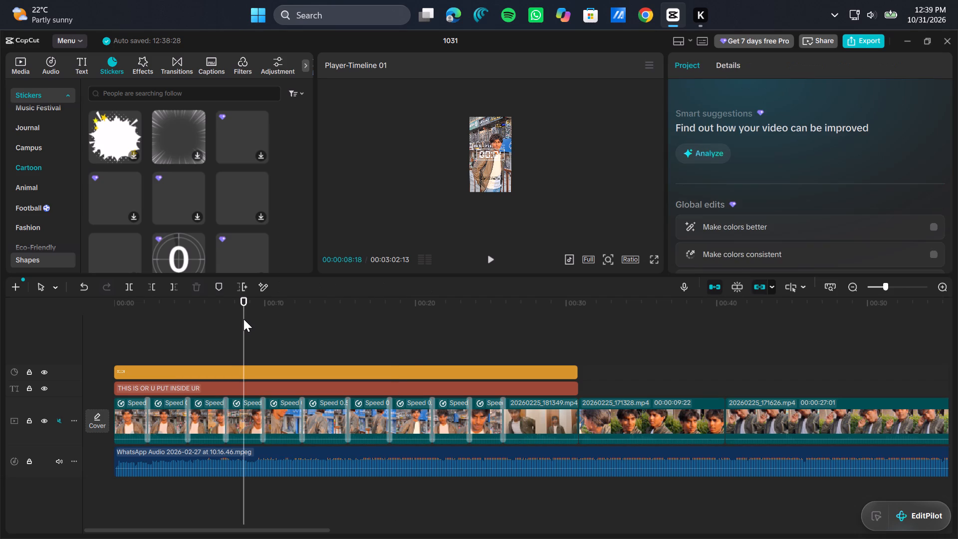
left_click_drag(243, 319, 253, 319)
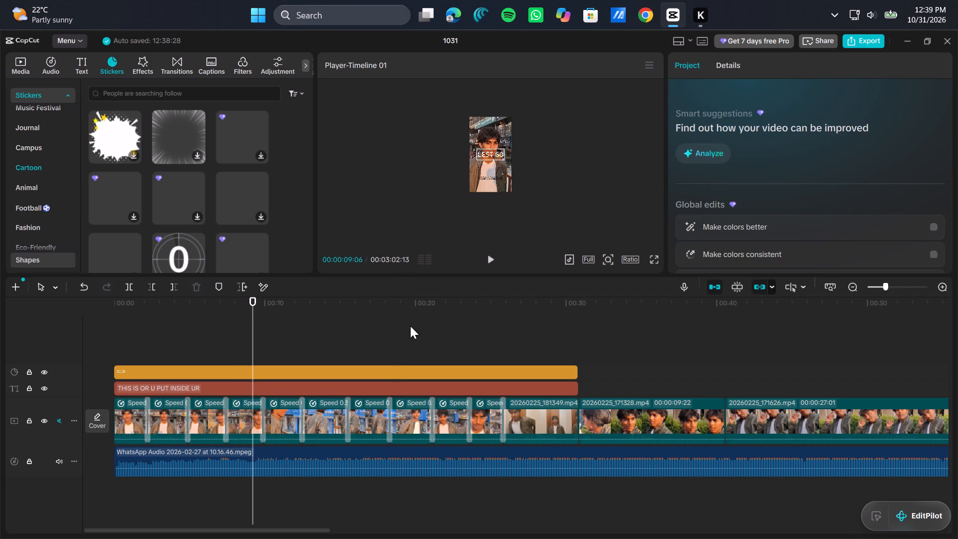
left_click(333, 365)
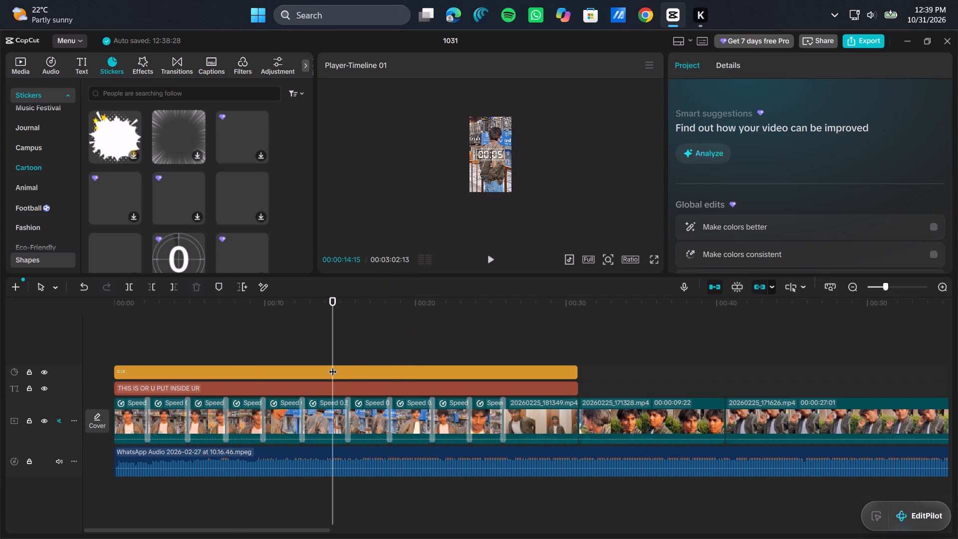
left_click(231, 335)
left_click_drag(231, 335, 240, 335)
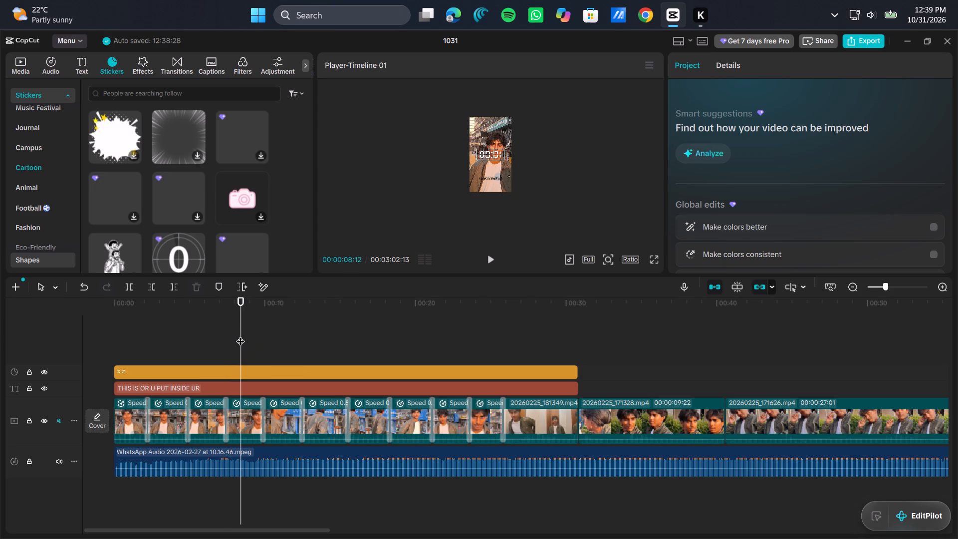
left_click(254, 370)
left_click_drag(254, 370, 438, 381)
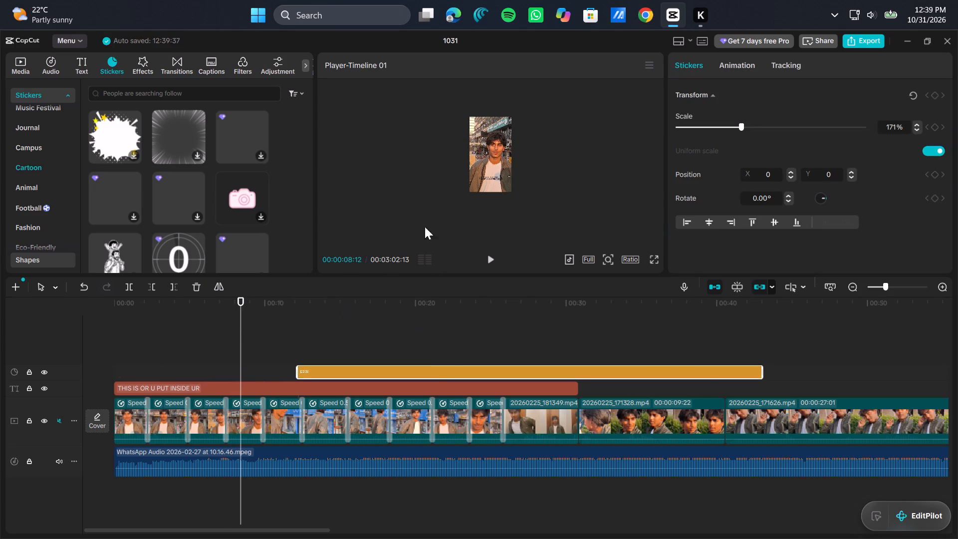
Select the fourth slowed clip, under the playhead, and open its basic colour adjustment settings.
scroll(487, 180, "up", 6, "ctrl")
scroll(487, 180, "up", 1)
scroll(487, 180, "down", 1, "ctrl")
scroll(487, 180, "up", 3)
scroll(487, 180, "down", 1)
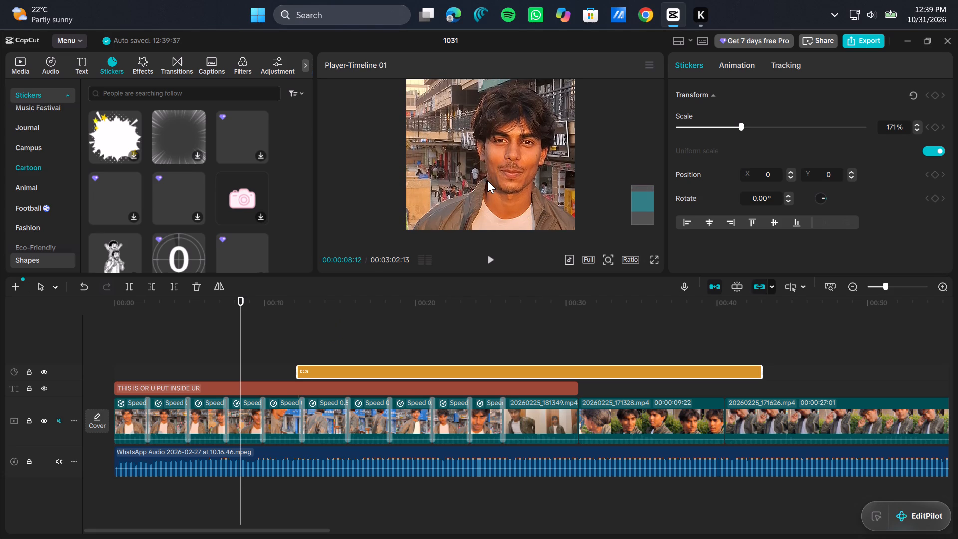
scroll(487, 180, "down", 1)
left_click(250, 410)
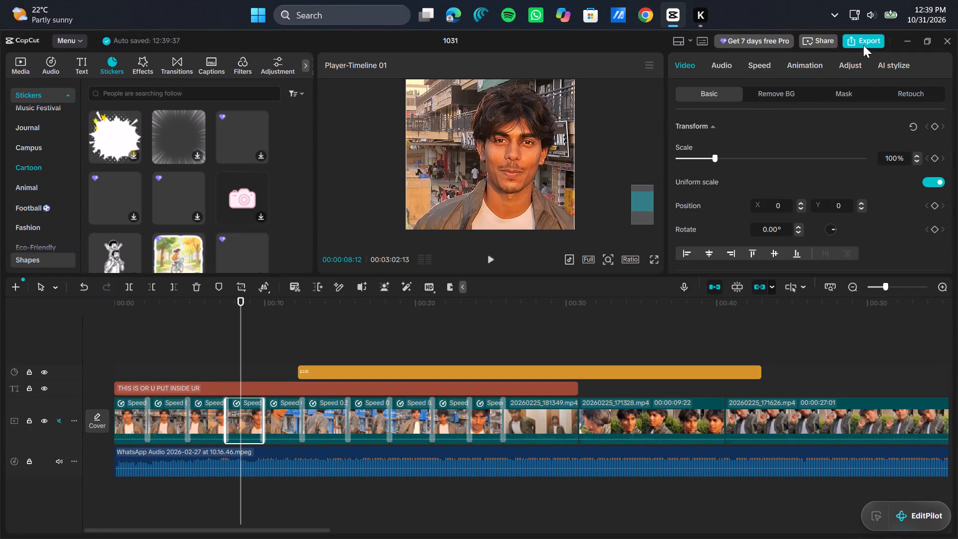
left_click(858, 70)
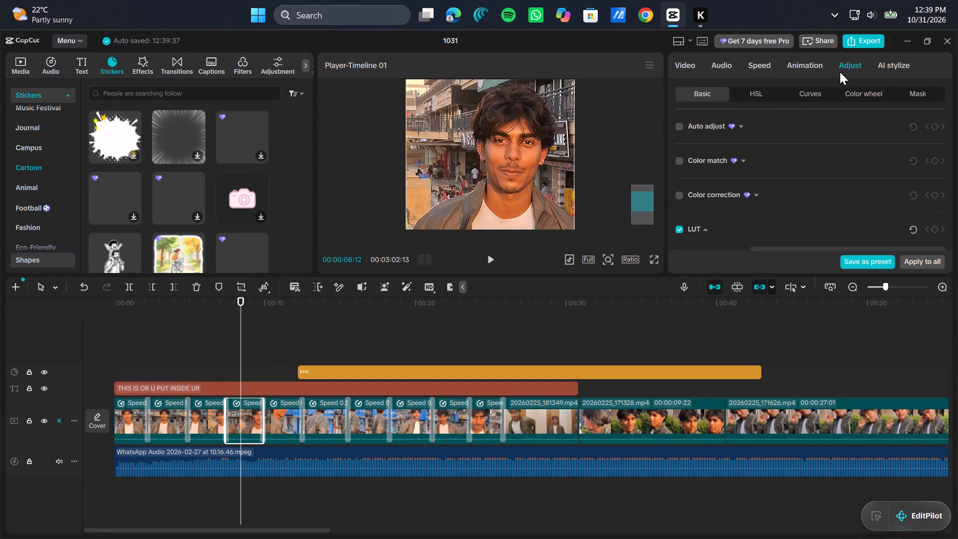
Enable Auto adjust on the selected fourth slowed clip, try low and full strength, and set its intensity to 20.
left_click(680, 126)
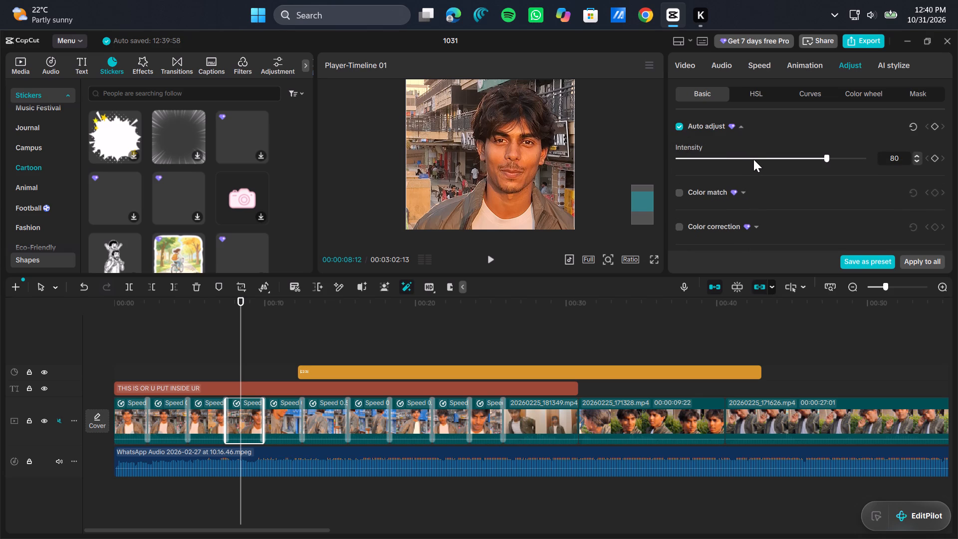
left_click_drag(753, 159, 631, 176)
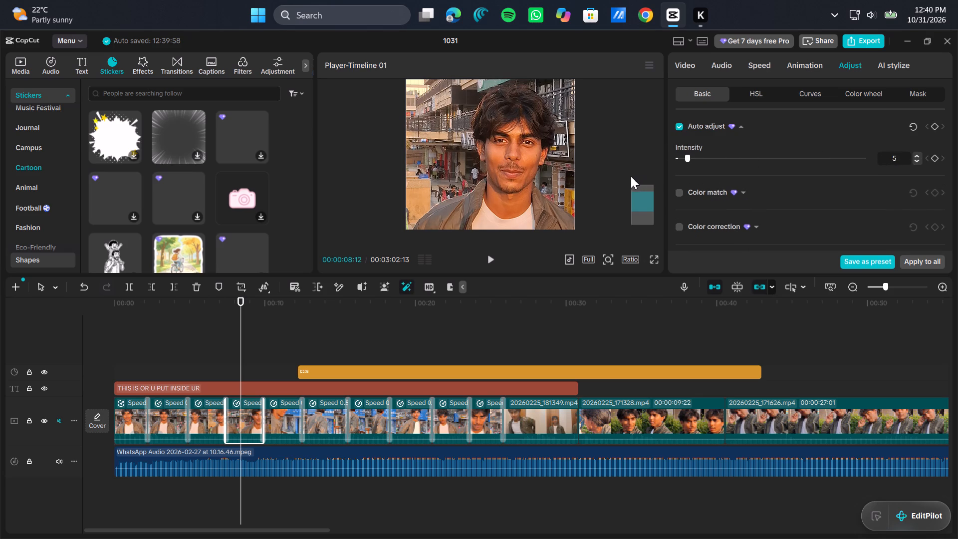
left_click_drag(631, 176, 906, 201)
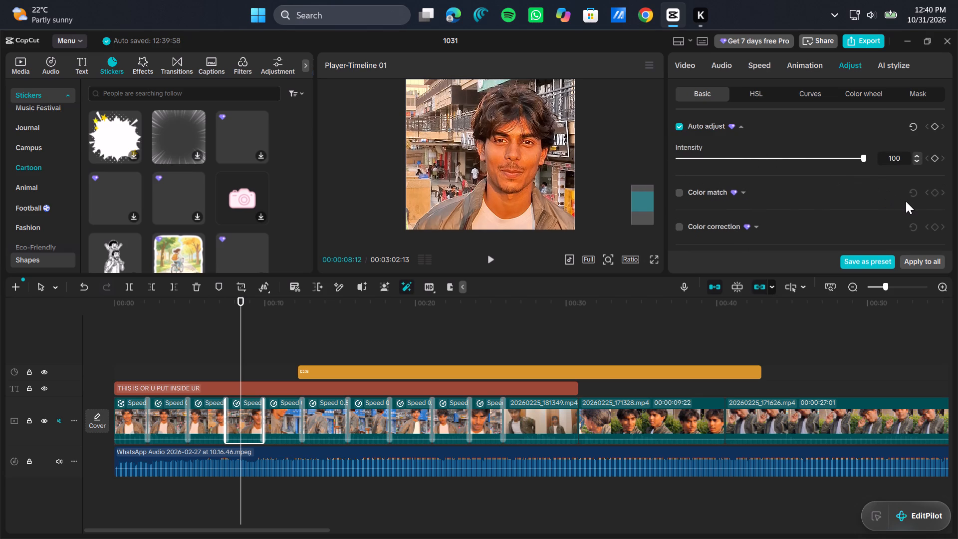
left_click_drag(906, 201, 615, 242)
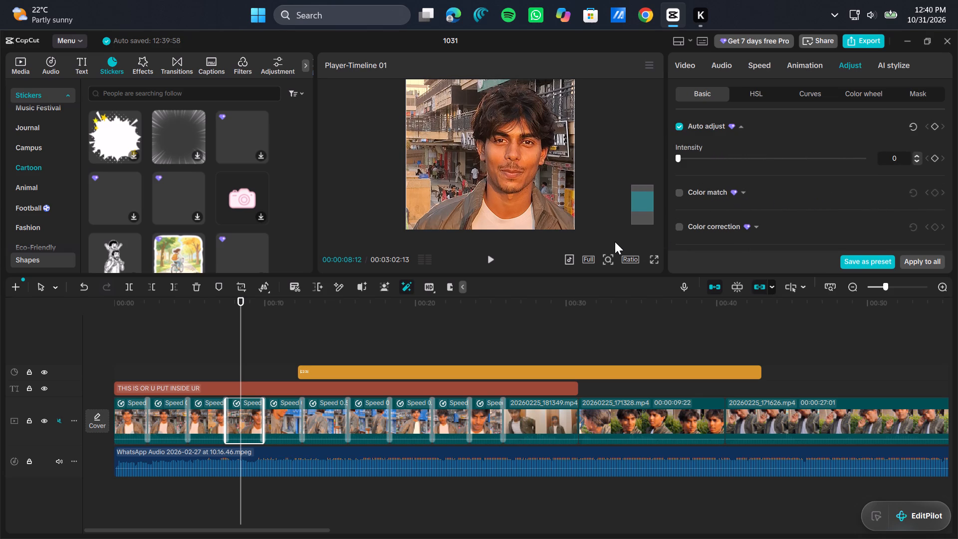
left_click_drag(615, 242, 711, 207)
left_click_drag(711, 207, 715, 196)
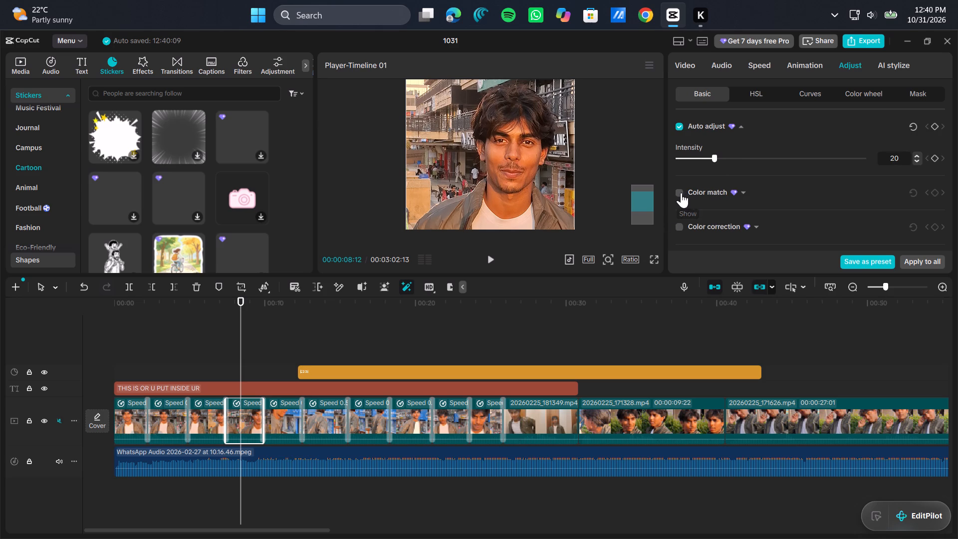
Enable Color match on the same clip, using the current video frame as the colour reference.
left_click(682, 191)
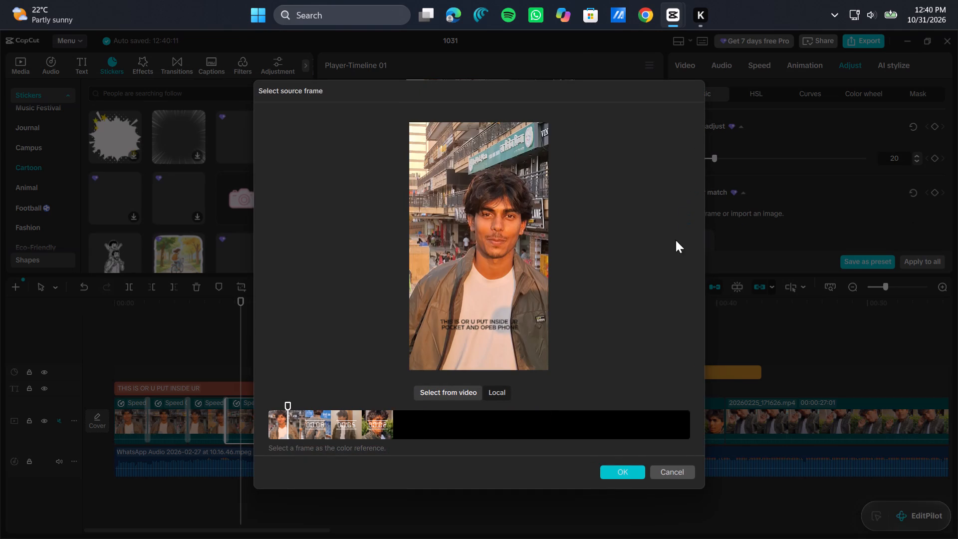
left_click(614, 467)
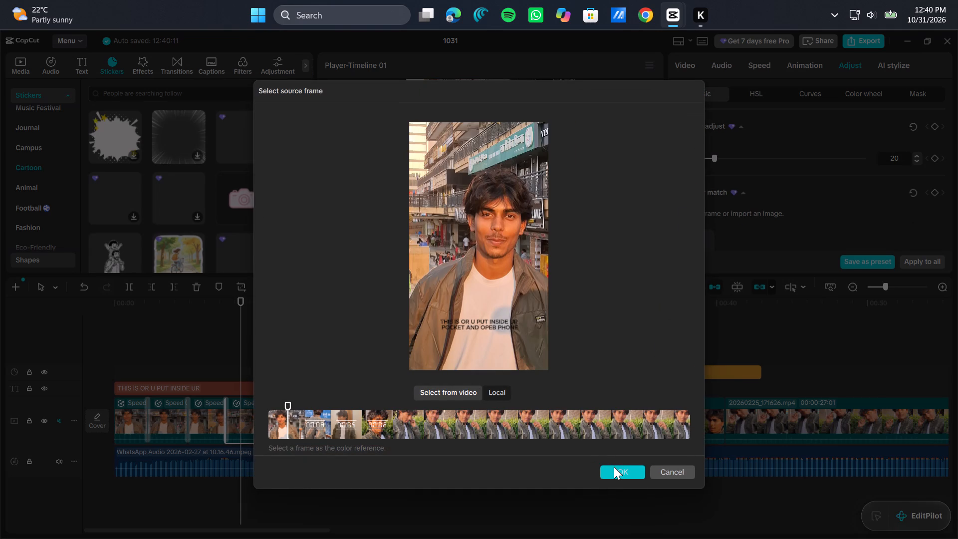
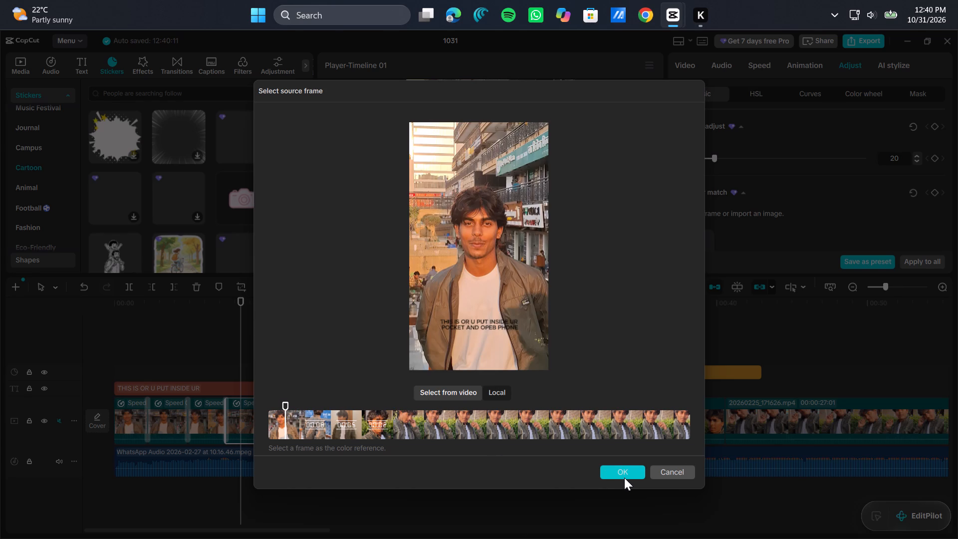
Apply the chosen opening frame of the video as the selected clip's Color match reference.
left_click(612, 471)
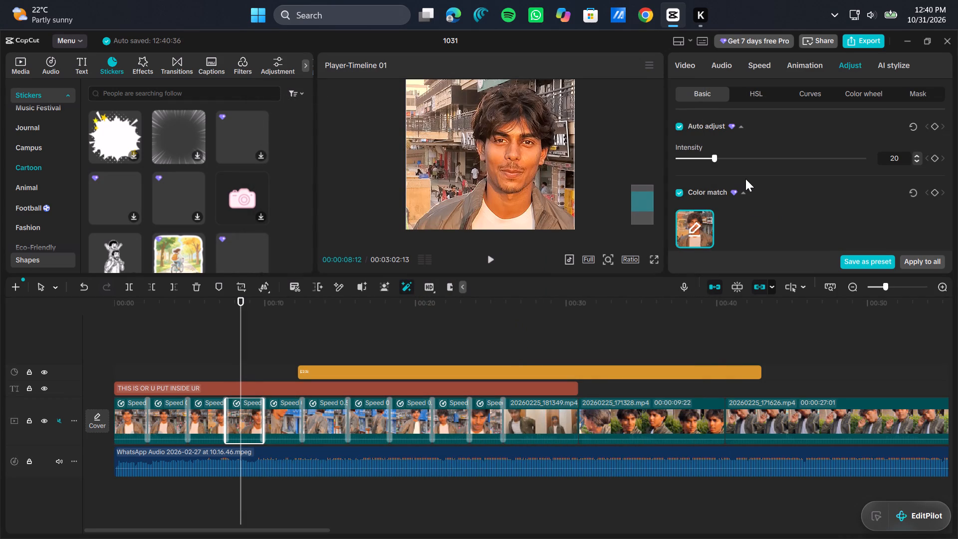
Turn on Color correction for the selected fourth slowed clip and set its intensity to 14.
scroll(745, 179, "down", 1)
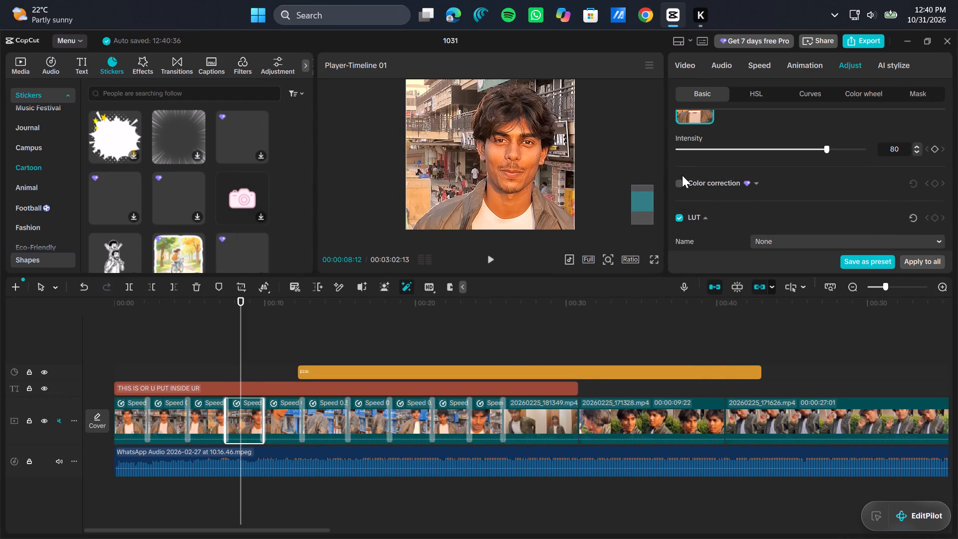
left_click(684, 178)
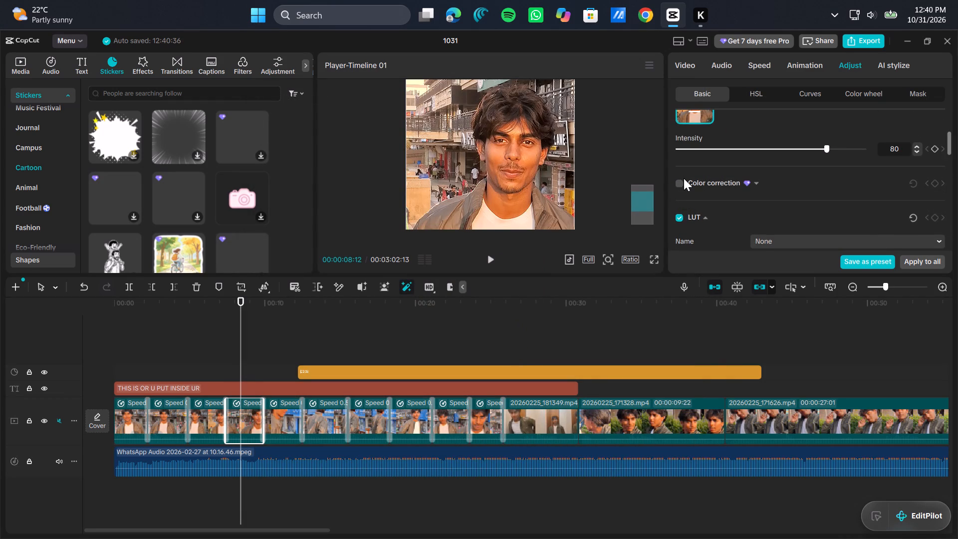
left_click(681, 182)
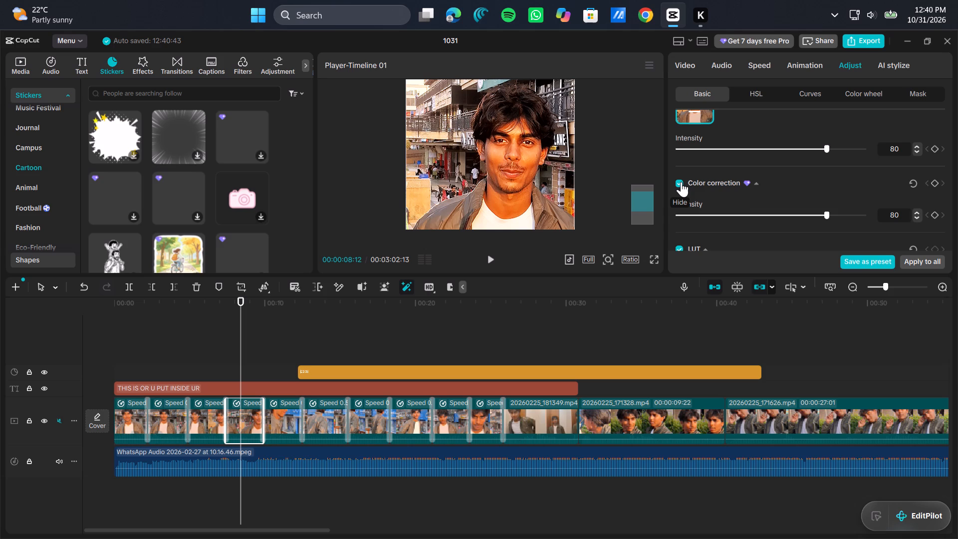
left_click(750, 208)
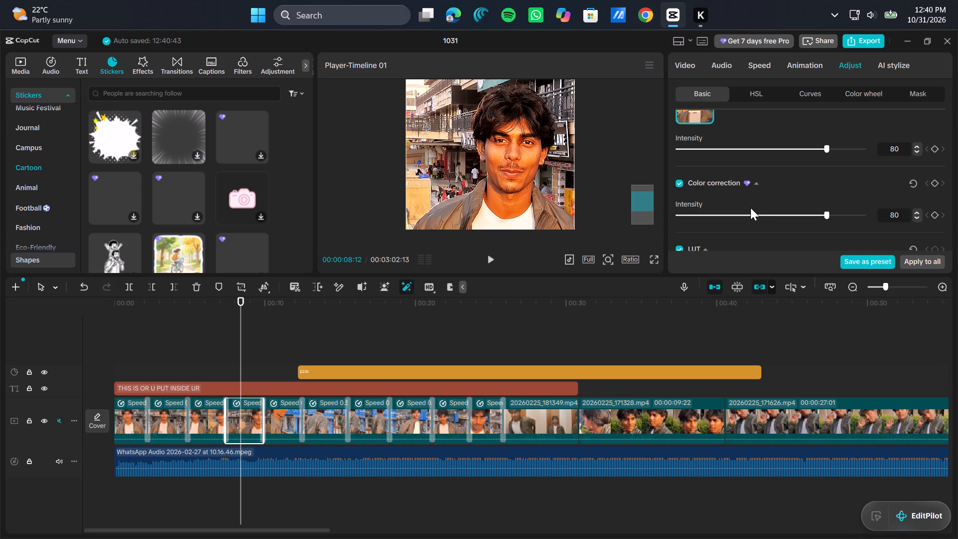
left_click(746, 211)
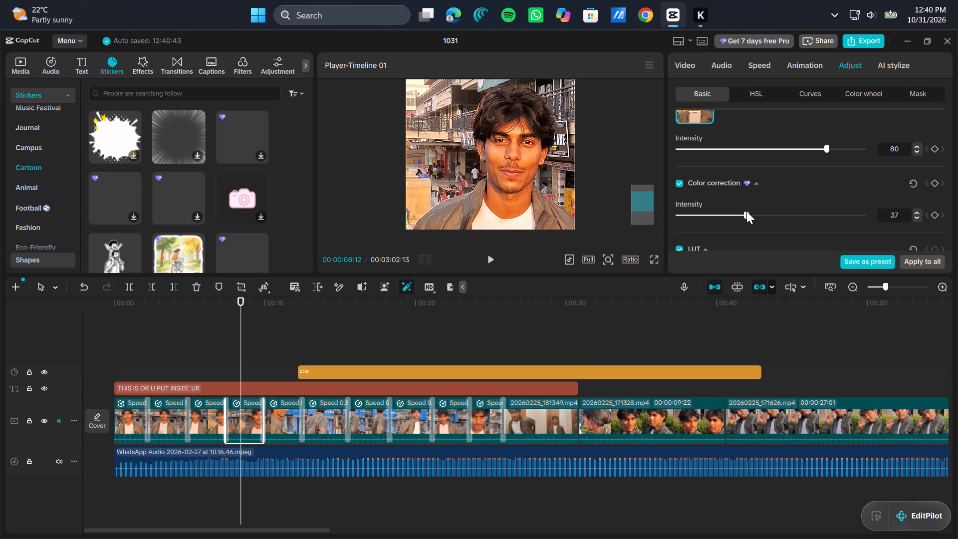
left_click(746, 211)
left_click(739, 211)
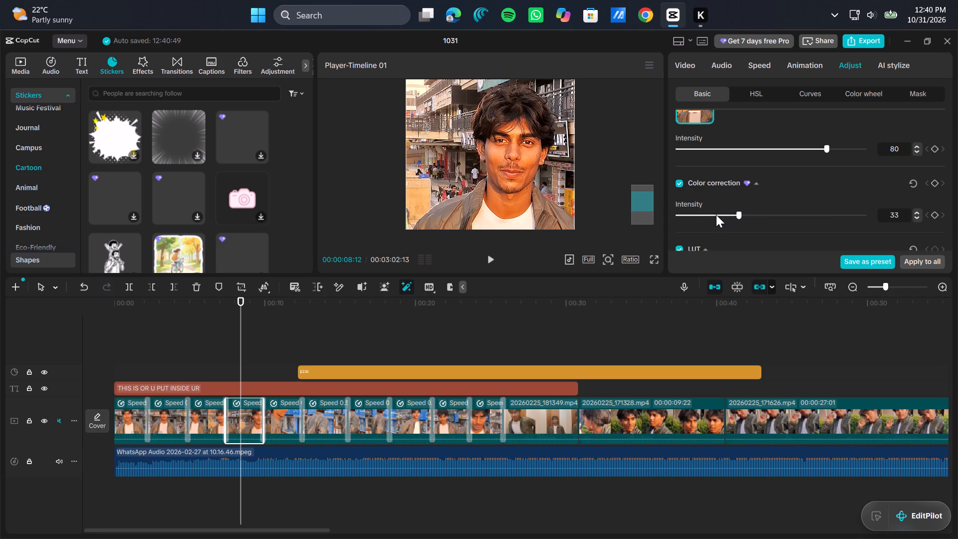
left_click(718, 212)
left_click(704, 213)
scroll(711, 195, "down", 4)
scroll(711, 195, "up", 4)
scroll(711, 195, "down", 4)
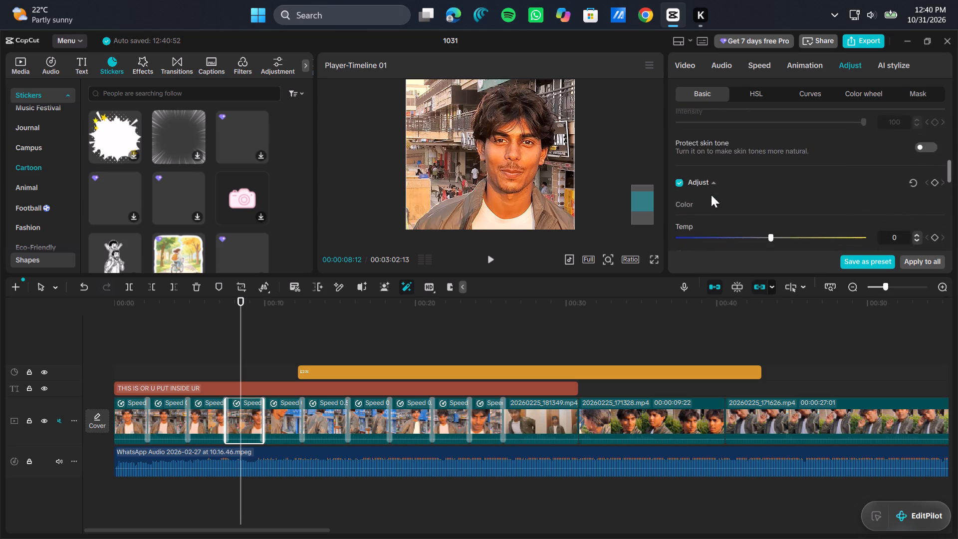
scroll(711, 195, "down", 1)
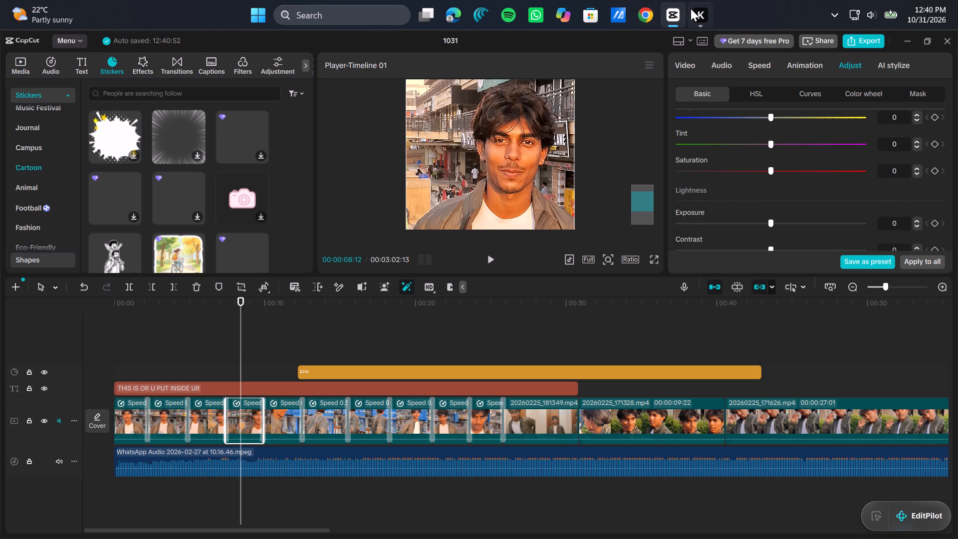
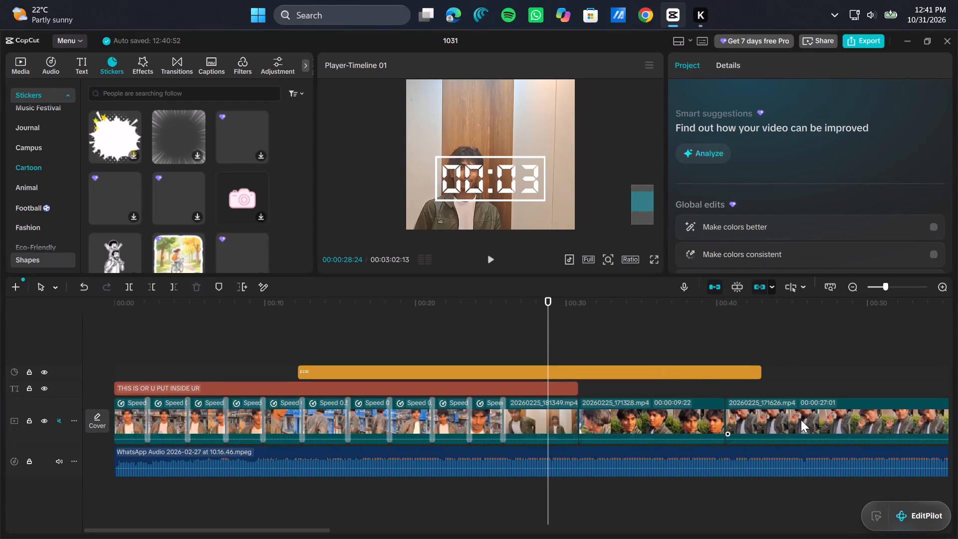
Move the clip 20260225_171626.mp4 directly behind the last slowed clip, ahead of 20260225_181349.mp4.
left_click_drag(801, 420, 488, 444)
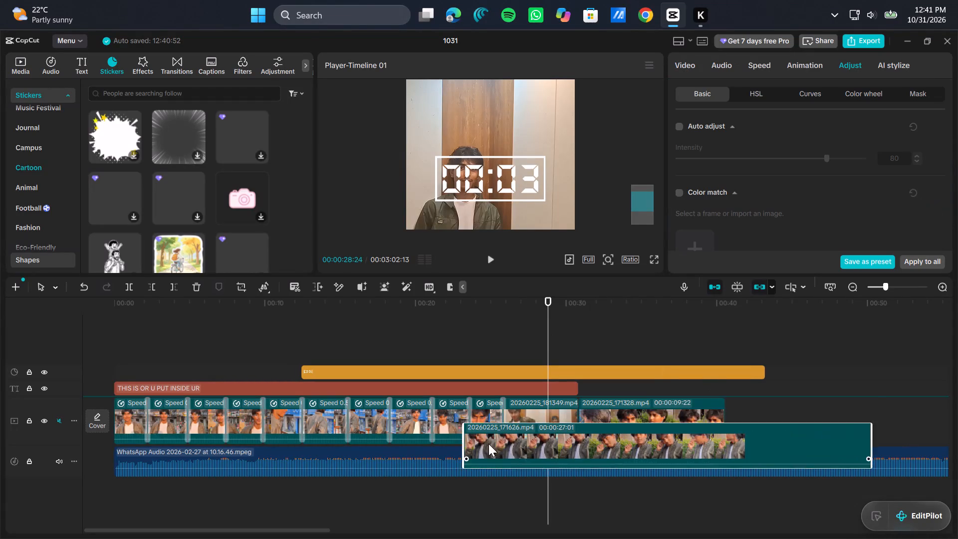
left_click_drag(488, 444, 546, 449)
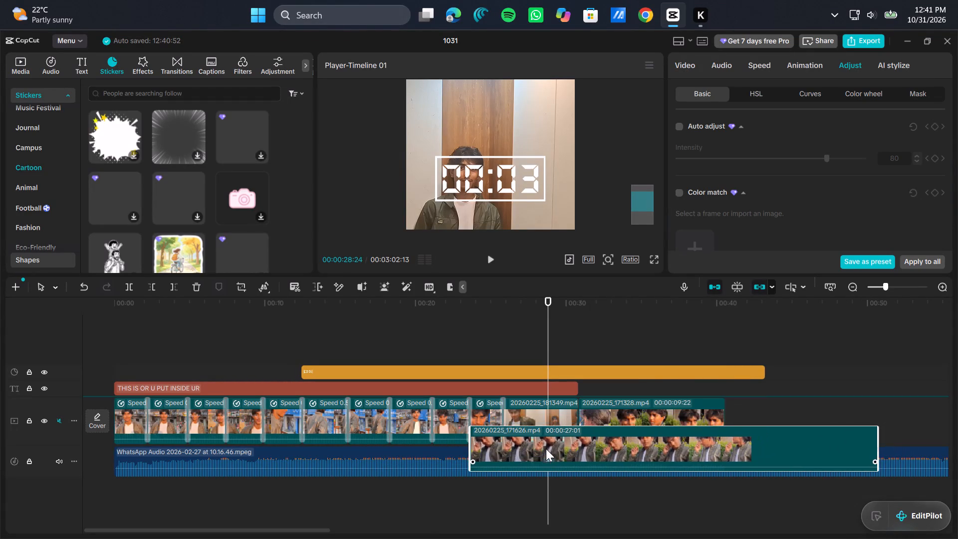
left_click_drag(546, 449, 492, 438)
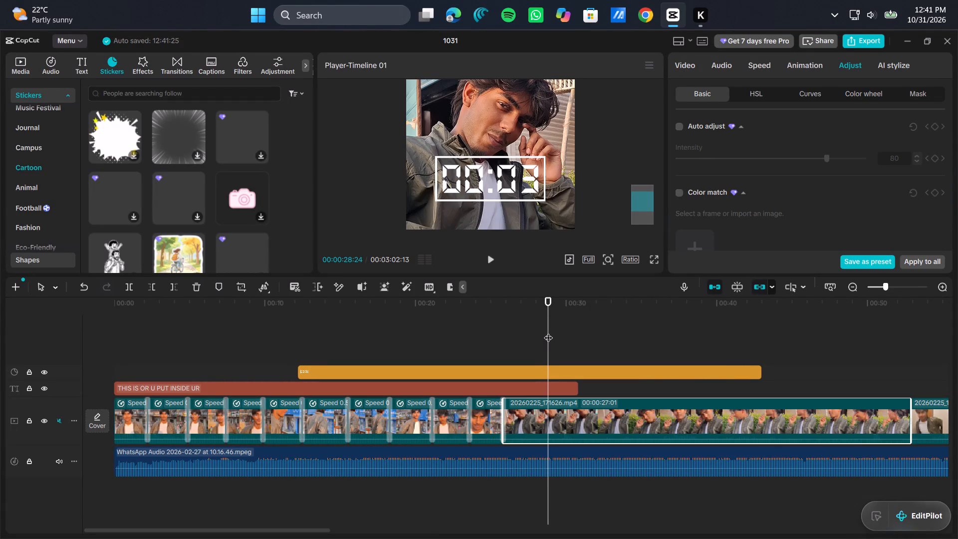
Split the moved 20260225_171626.mp4 clip at 00:00:28:22, 00:00:31:24 and 00:00:34:07.
left_click_drag(548, 331, 508, 342)
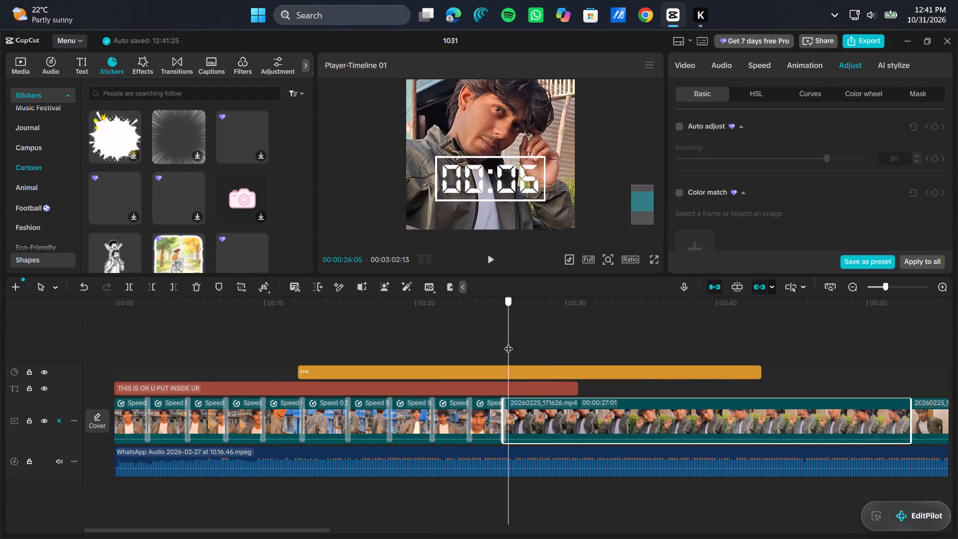
left_click_drag(508, 342, 526, 341)
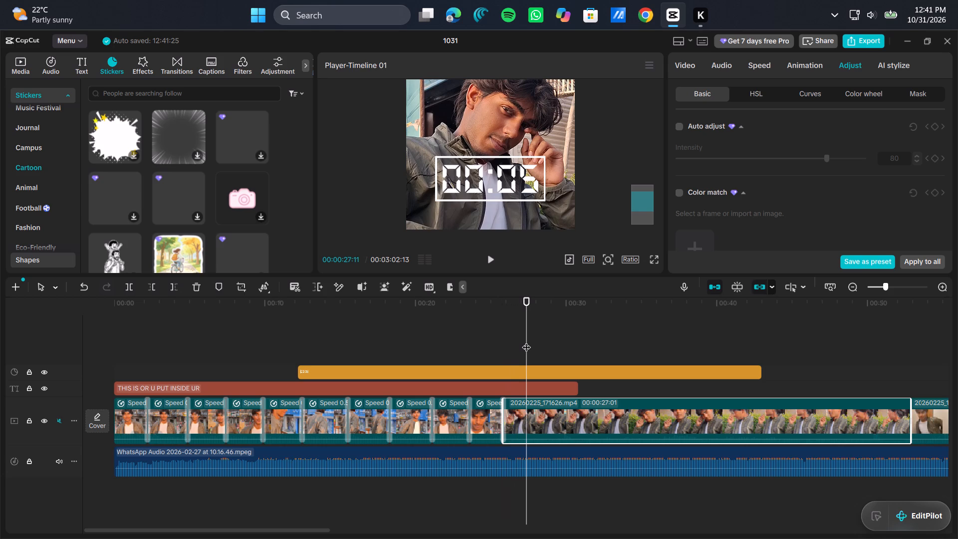
left_click_drag(526, 341, 547, 341)
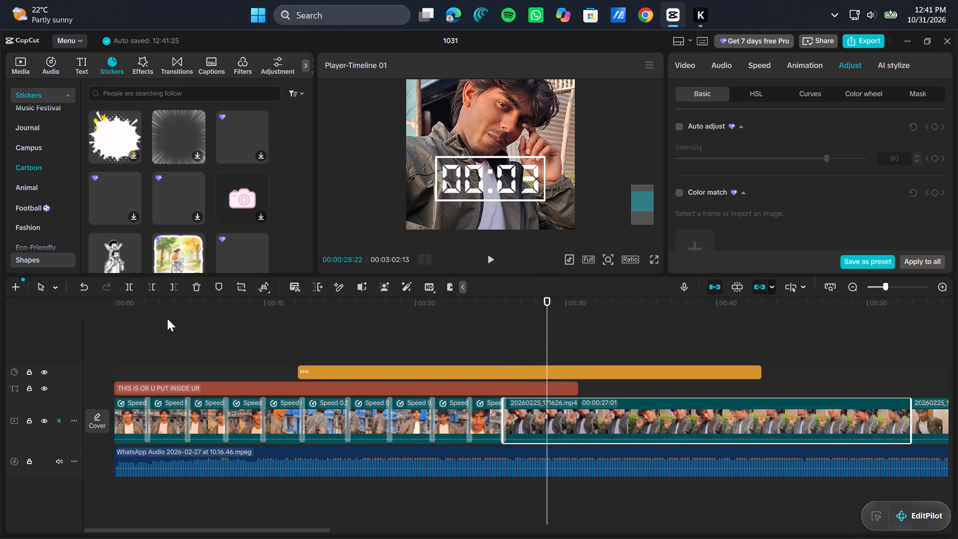
left_click(126, 290)
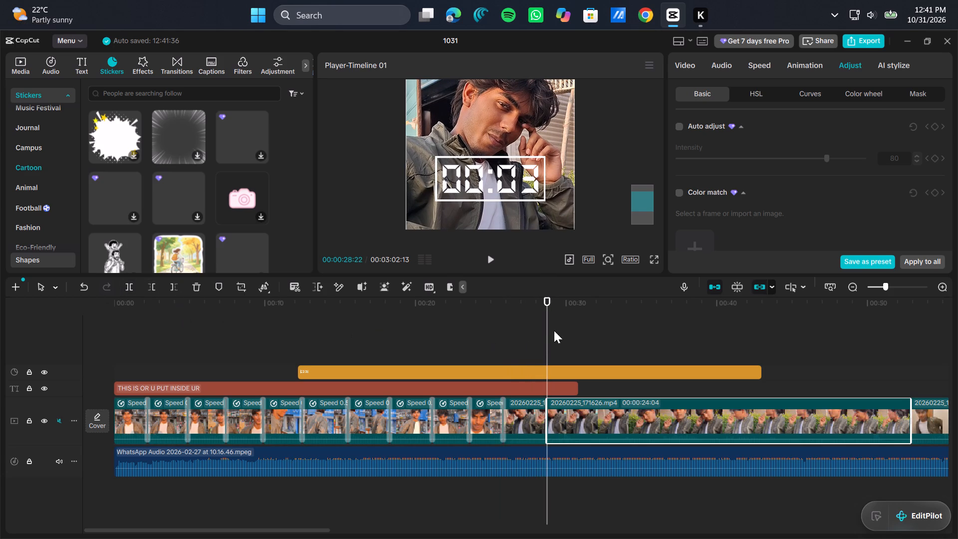
left_click_drag(550, 324, 593, 320)
left_click(128, 287)
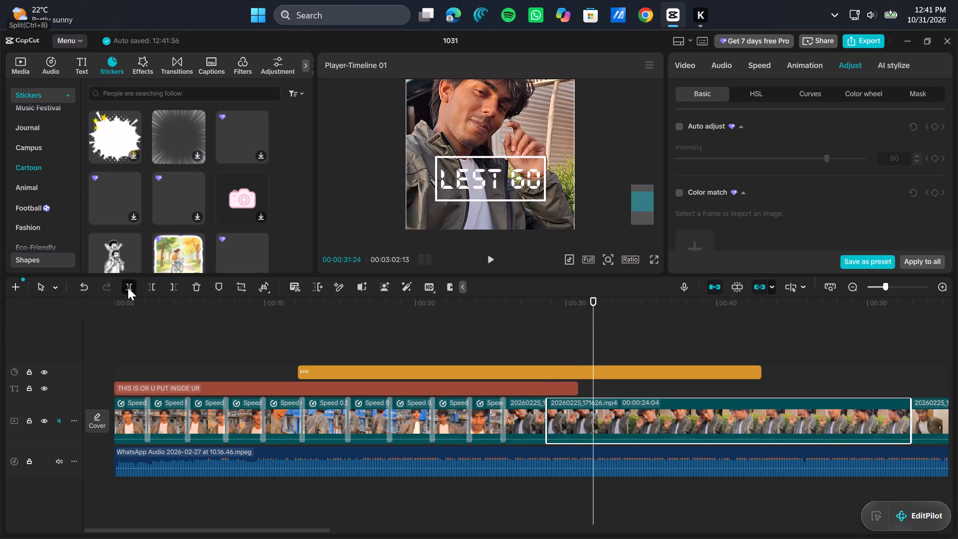
left_click_drag(597, 345, 634, 348)
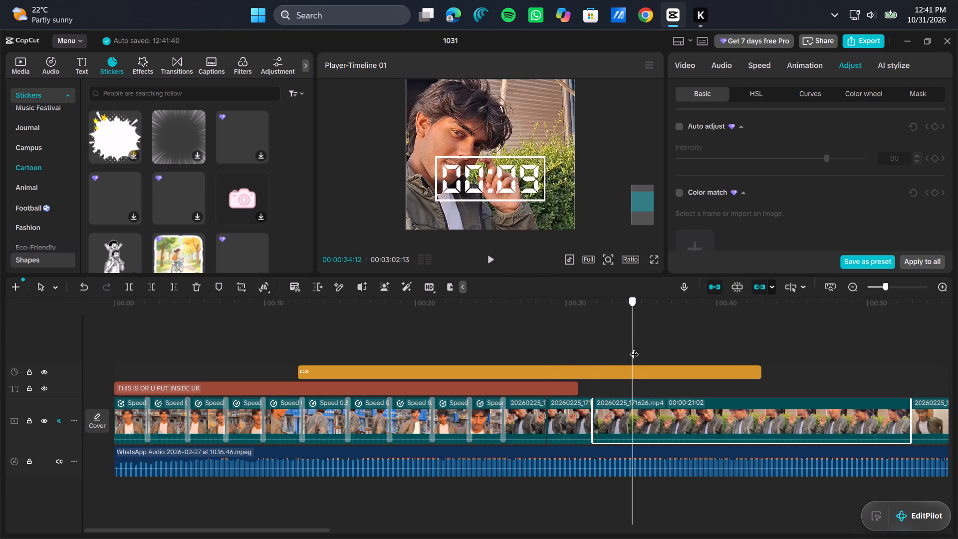
left_click_drag(634, 348, 630, 353)
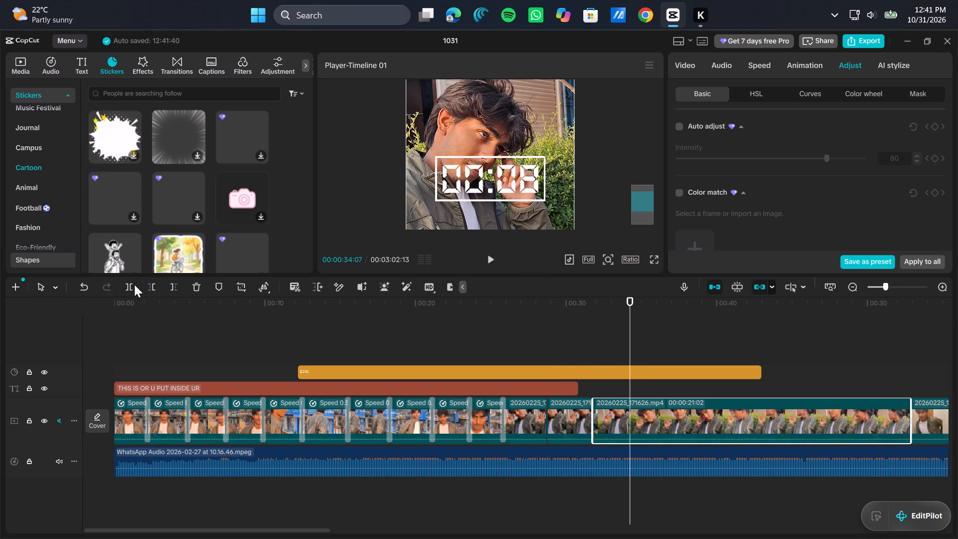
left_click(131, 283)
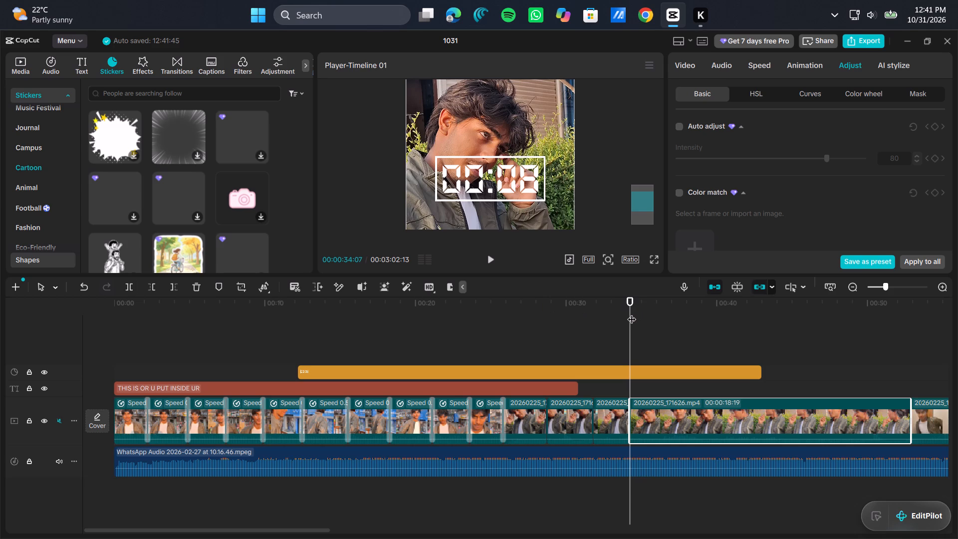
Split the remaining part of 20260225_171626.mp4 at 00:00:36:11, 00:00:38:20 and 00:00:40:27.
left_click_drag(631, 313, 670, 317)
left_click(670, 317)
left_click_drag(670, 317, 662, 321)
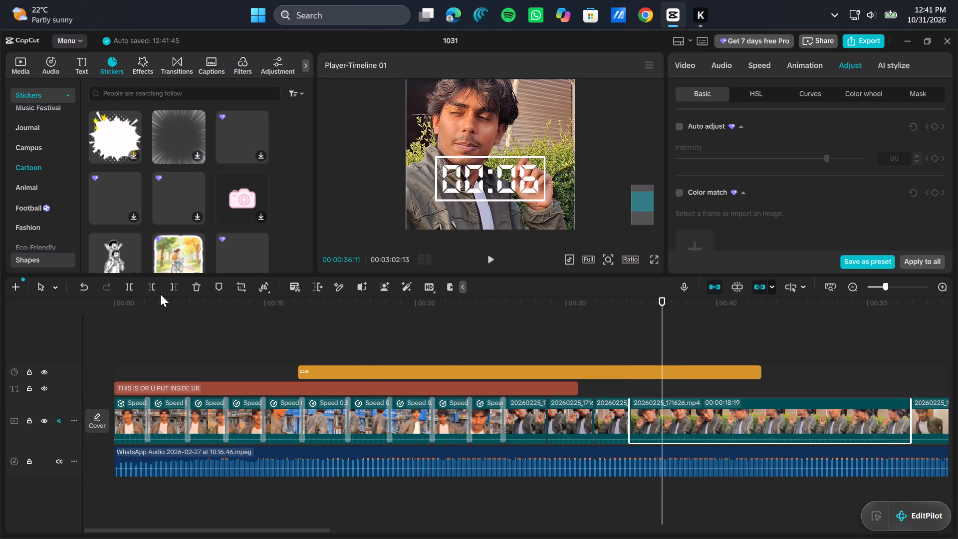
left_click(127, 290)
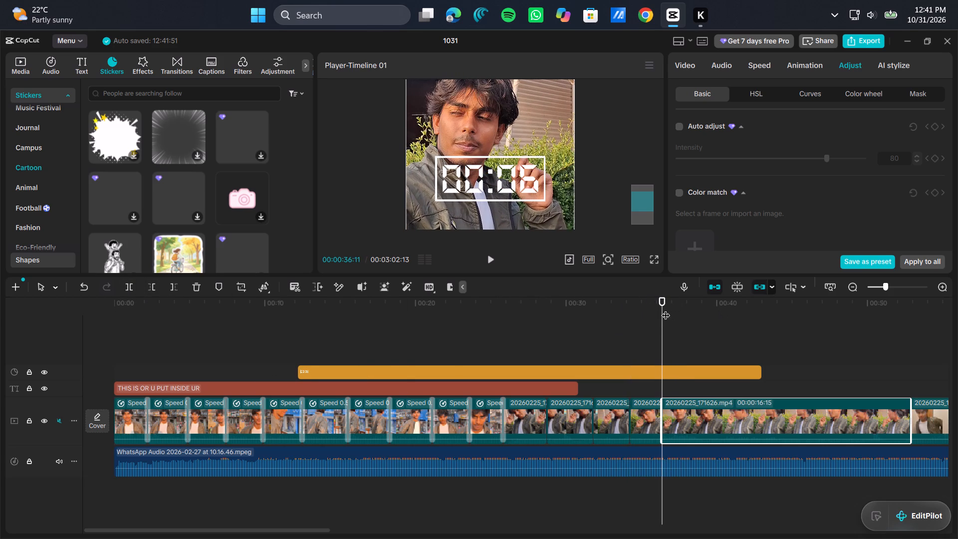
left_click_drag(662, 311, 704, 313)
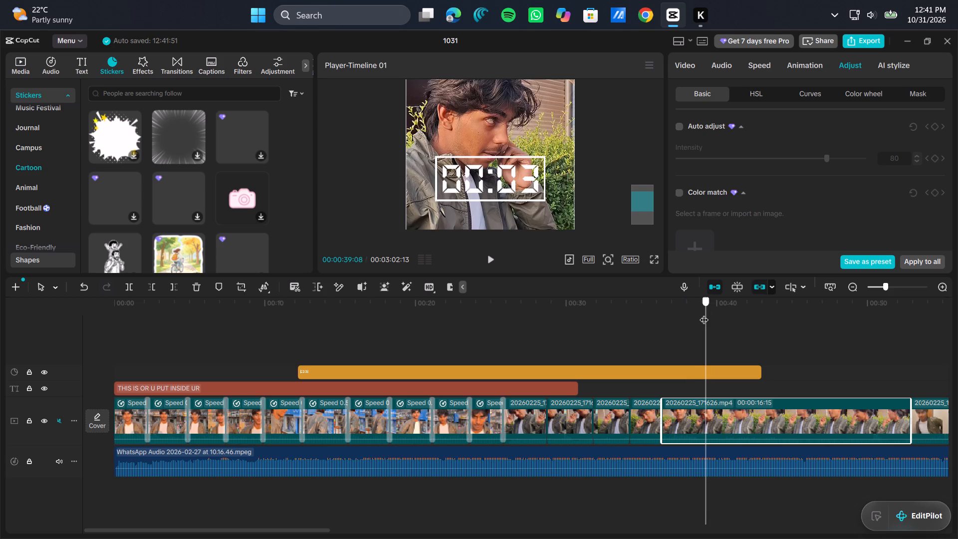
left_click_drag(704, 313, 697, 318)
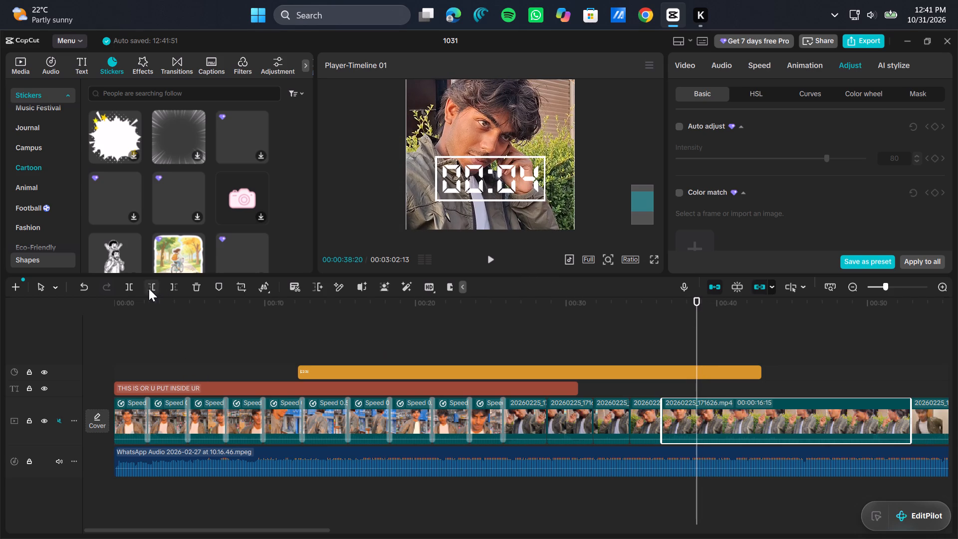
left_click(133, 288)
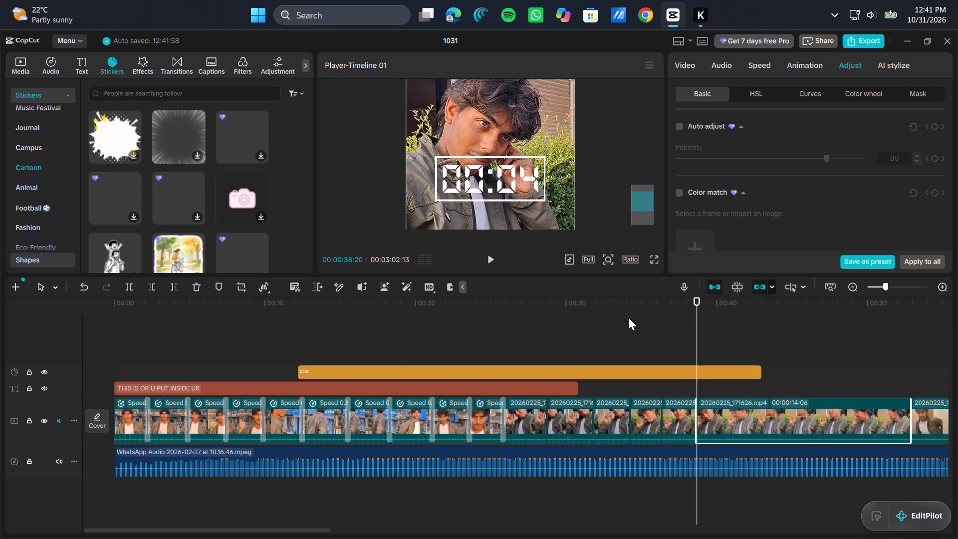
left_click_drag(698, 333, 745, 333)
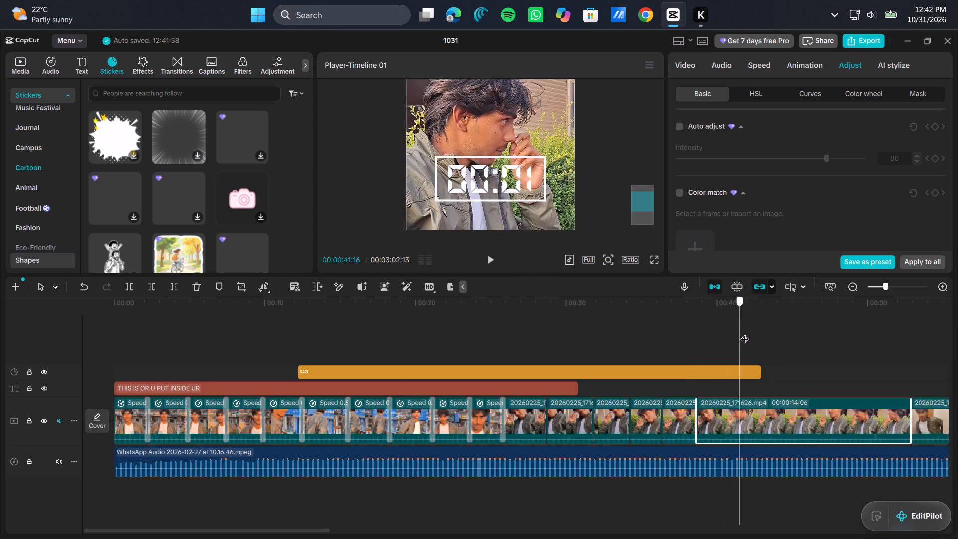
left_click_drag(745, 333, 730, 344)
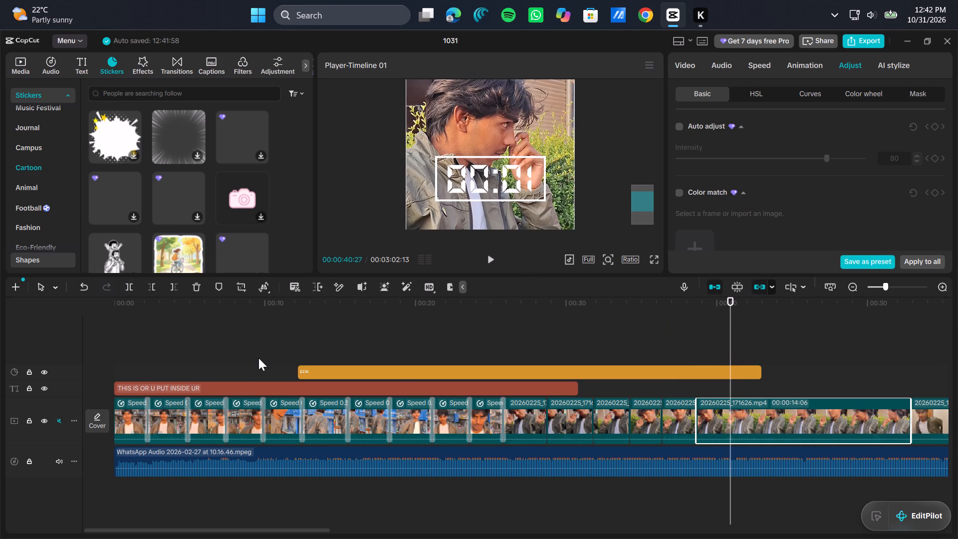
left_click(125, 289)
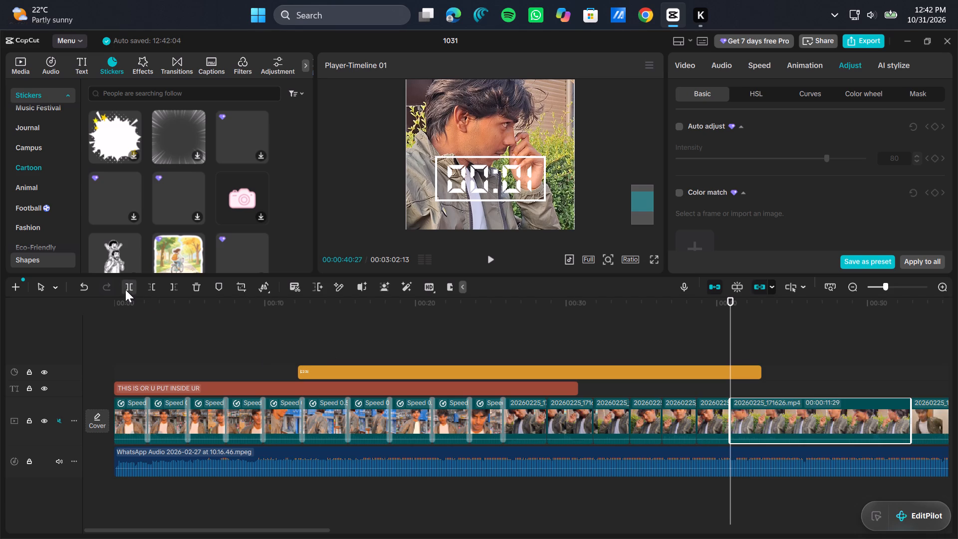
Split the rest of 20260225_171626.mp4 at 00:00:43:19, 00:00:46:07, 00:00:48:24 and 00:00:50:23.
left_click_drag(732, 349, 771, 349)
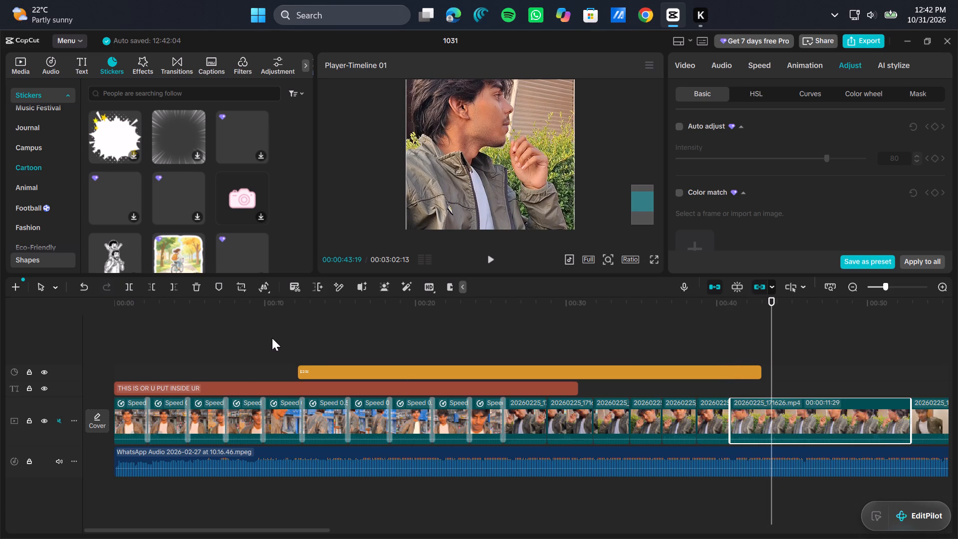
left_click(123, 286)
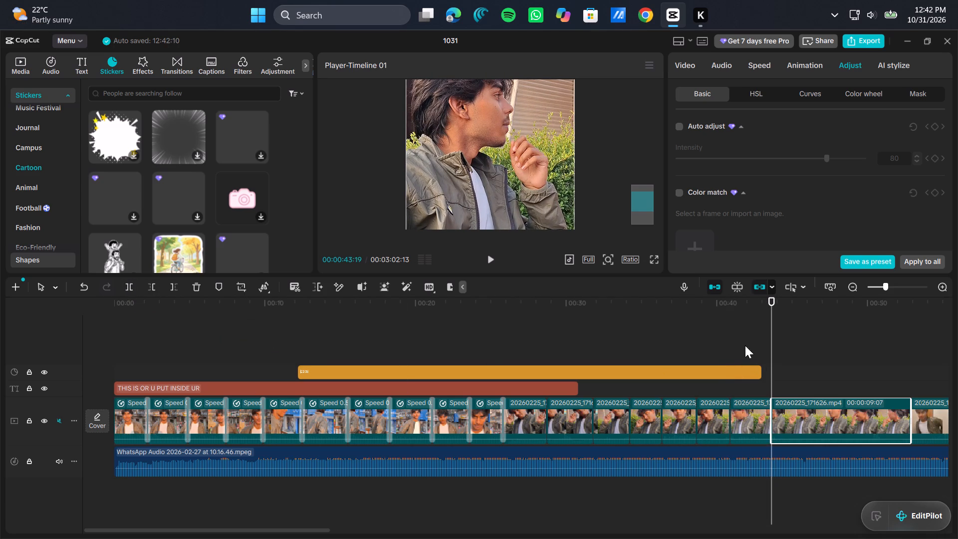
left_click_drag(769, 335, 809, 342)
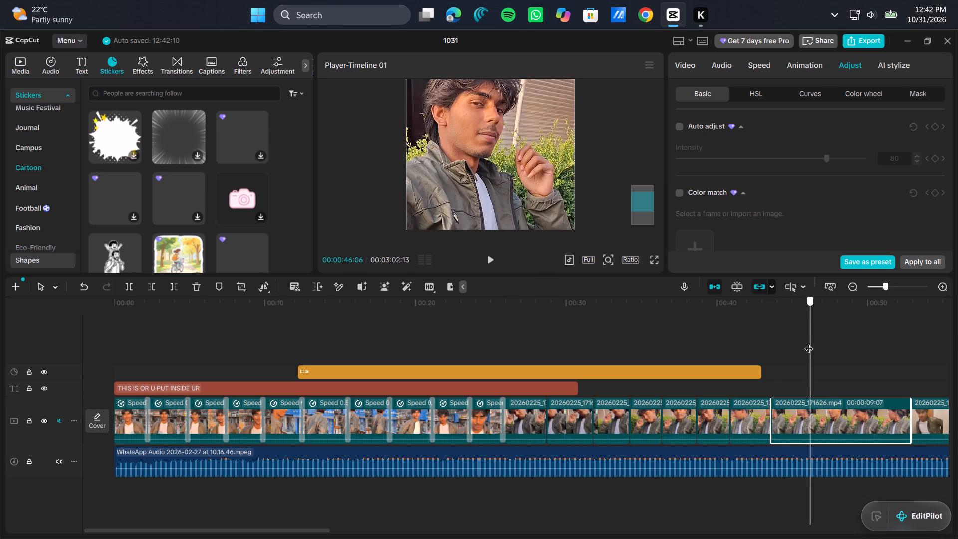
left_click_drag(809, 342, 811, 343)
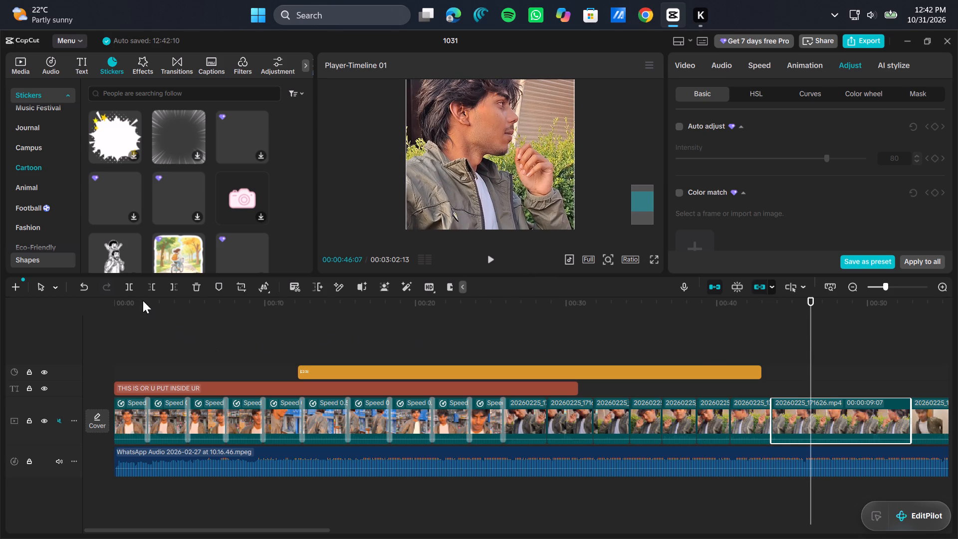
left_click(127, 286)
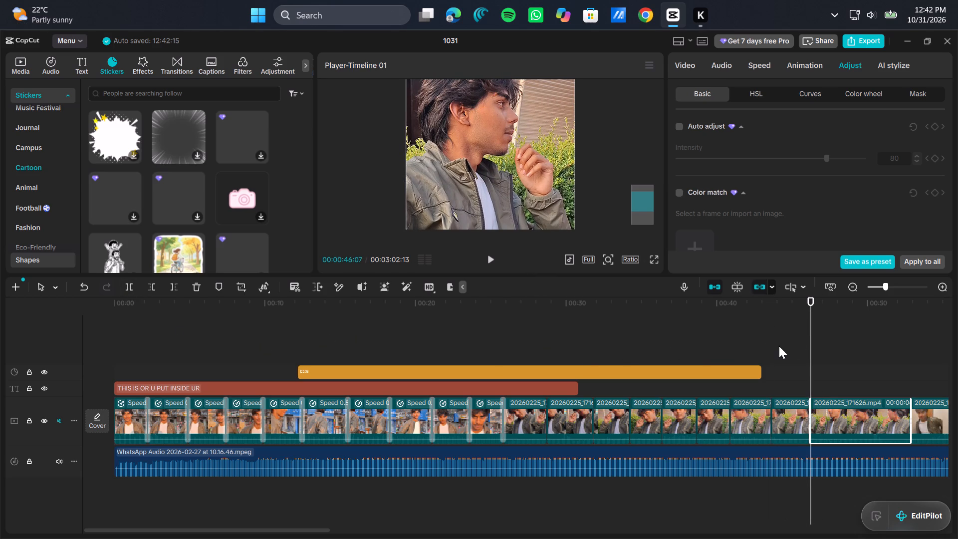
left_click_drag(811, 343, 849, 343)
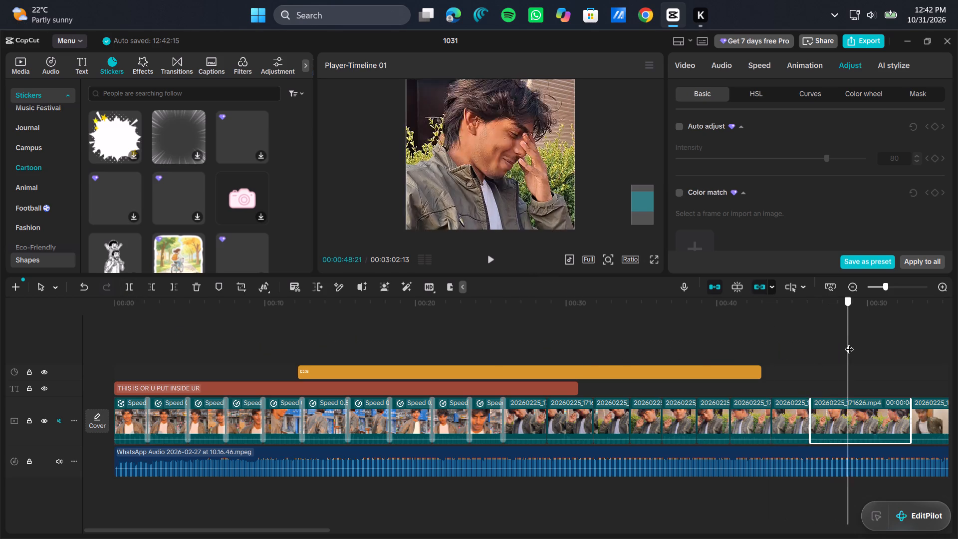
left_click_drag(849, 343, 849, 346)
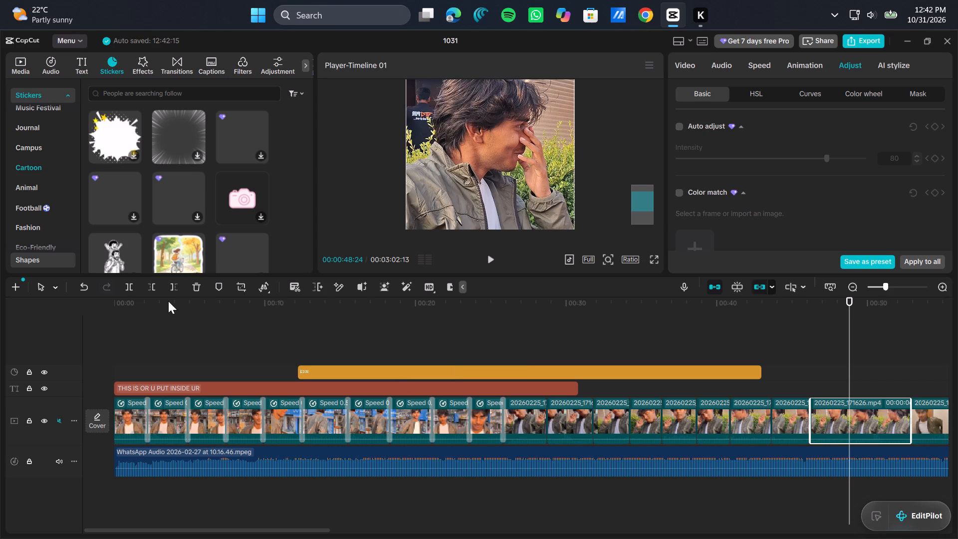
left_click(126, 286)
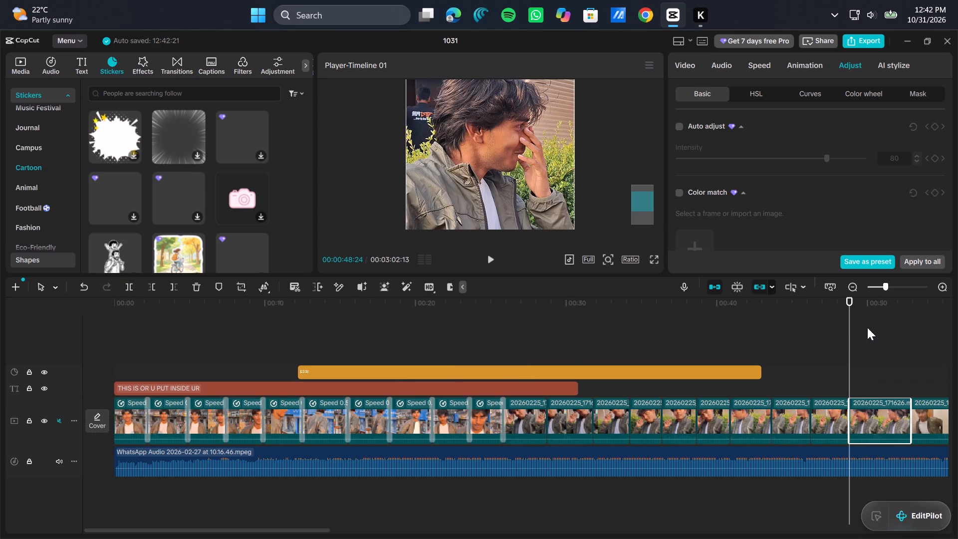
left_click_drag(850, 331, 879, 331)
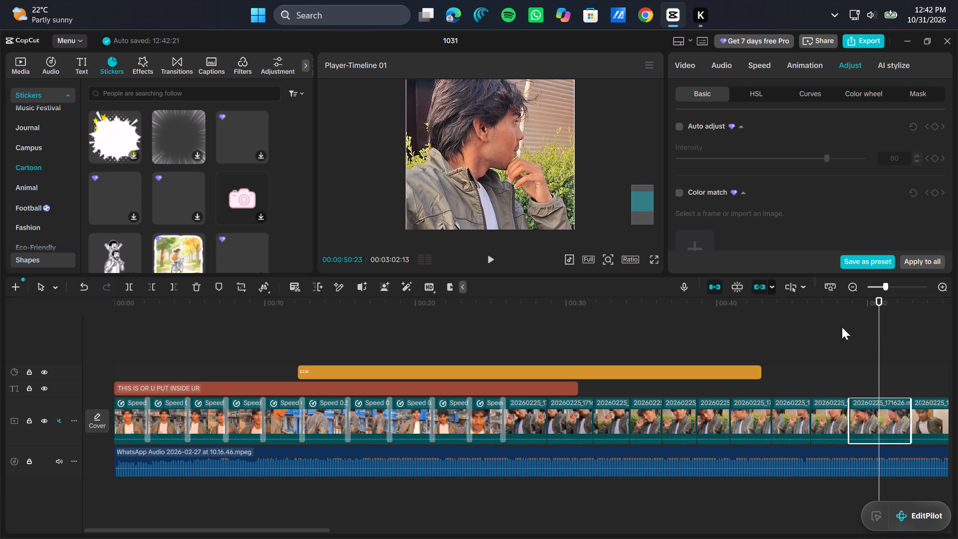
left_click(127, 290)
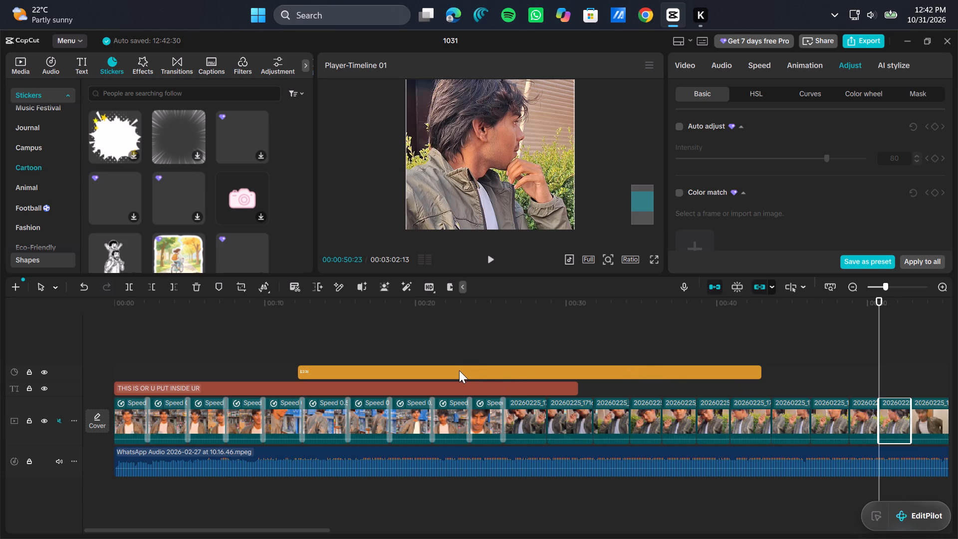
Shift the countdown sticker along the timeline so that it ends at 00:00:50:23.
left_click_drag(459, 372, 572, 372)
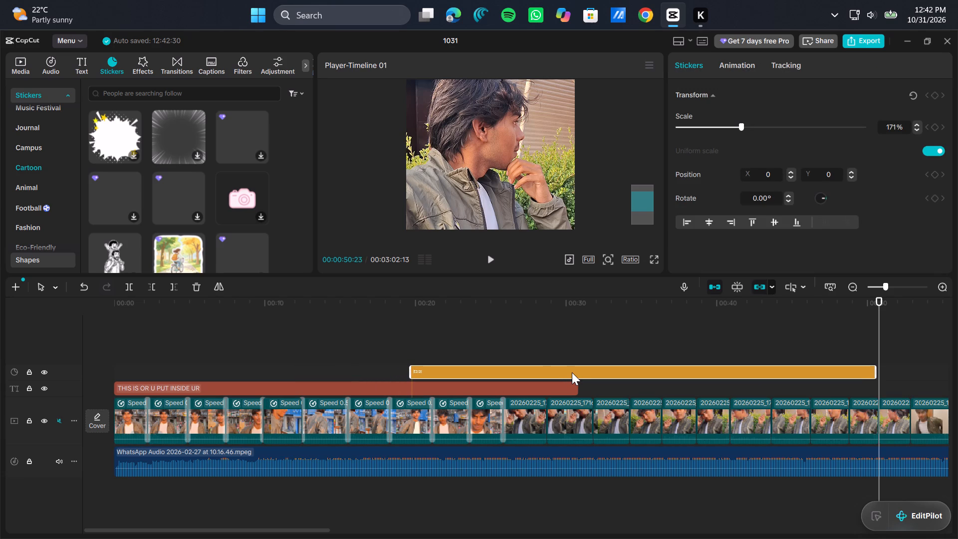
left_click_drag(572, 372, 575, 372)
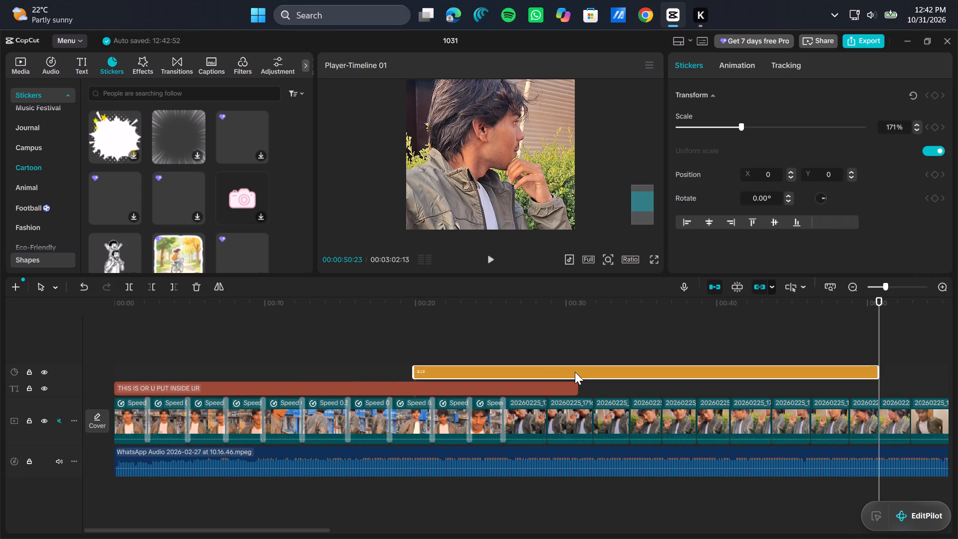
Move split pieces of 20260225_171626.mp4 between the slowed clips, so one follows each of the first, second, third and seventh slowed clips.
left_click_drag(707, 423, 385, 434)
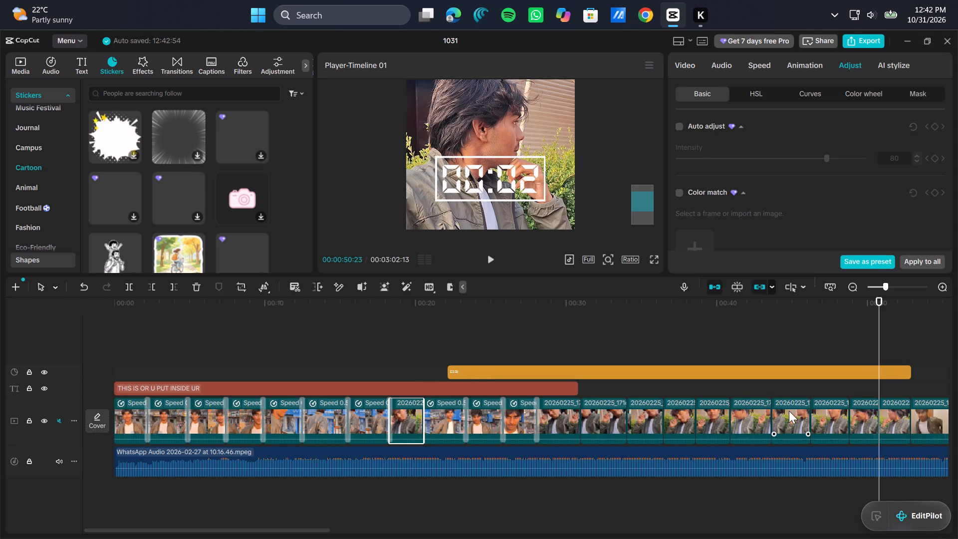
left_click_drag(789, 411, 278, 415)
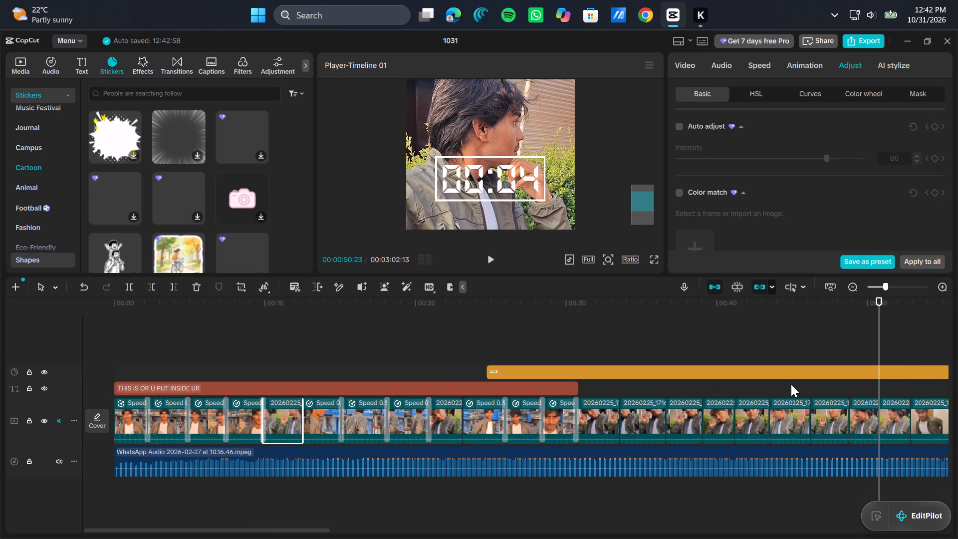
left_click_drag(789, 412, 222, 403)
scroll(285, 413, "left", 1)
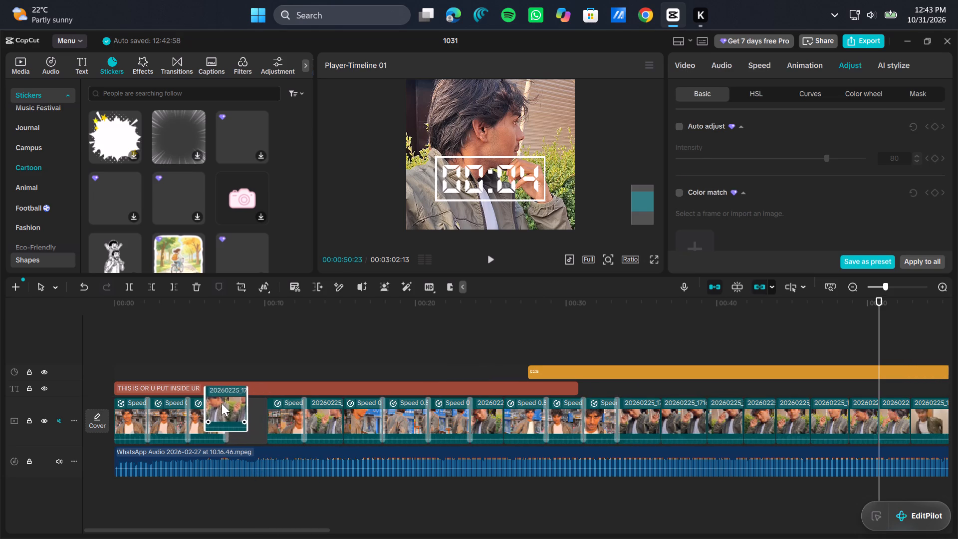
left_click_drag(222, 403, 208, 408)
left_click_drag(241, 413, 176, 418)
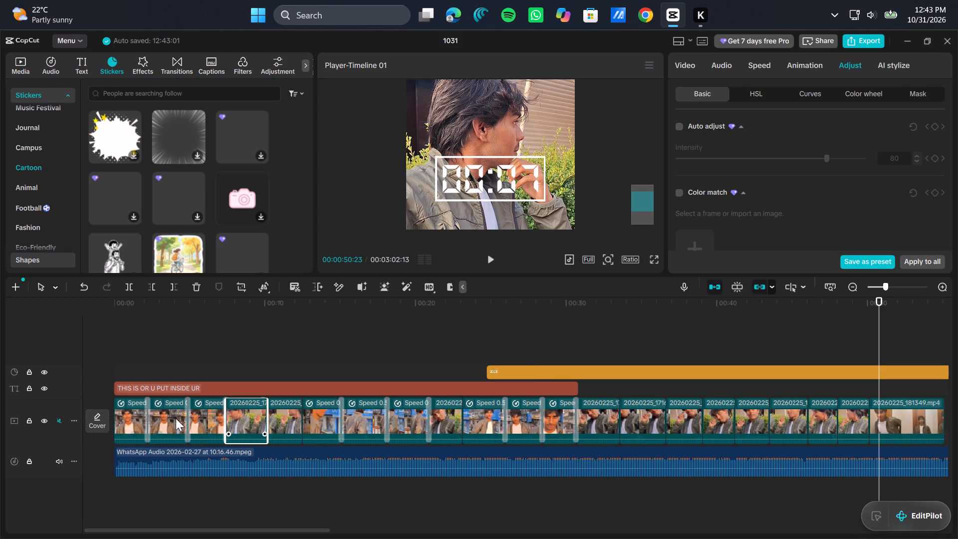
left_click_drag(176, 418, 154, 414)
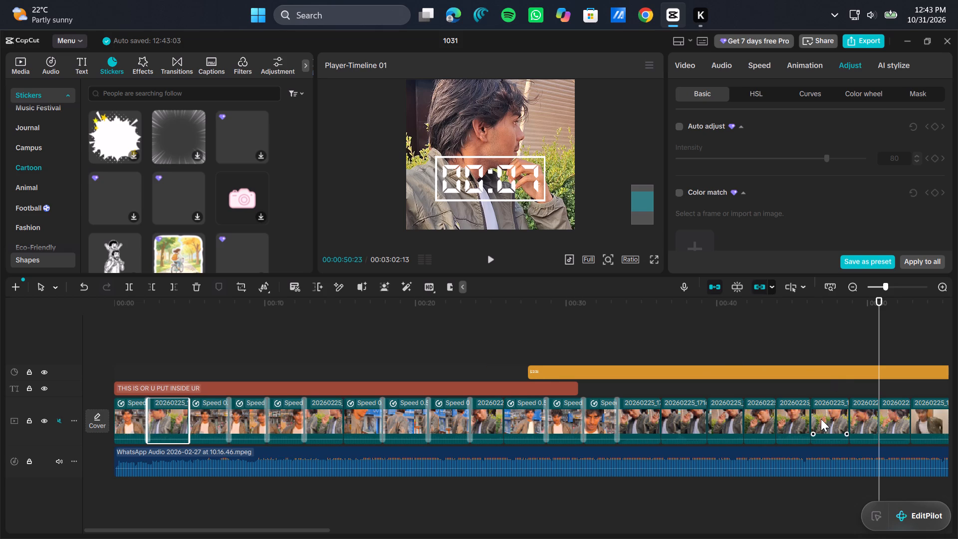
left_click_drag(795, 417, 234, 424)
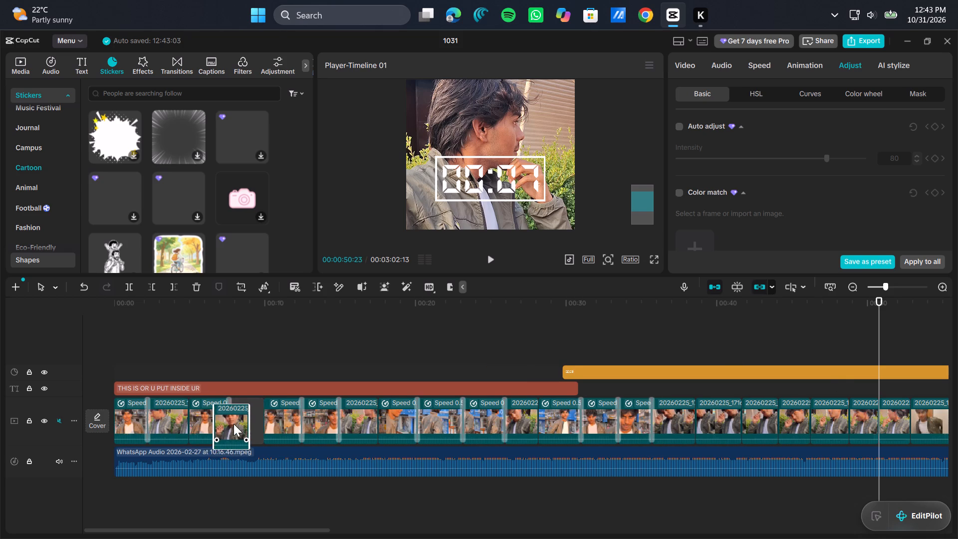
left_click_drag(234, 424, 230, 424)
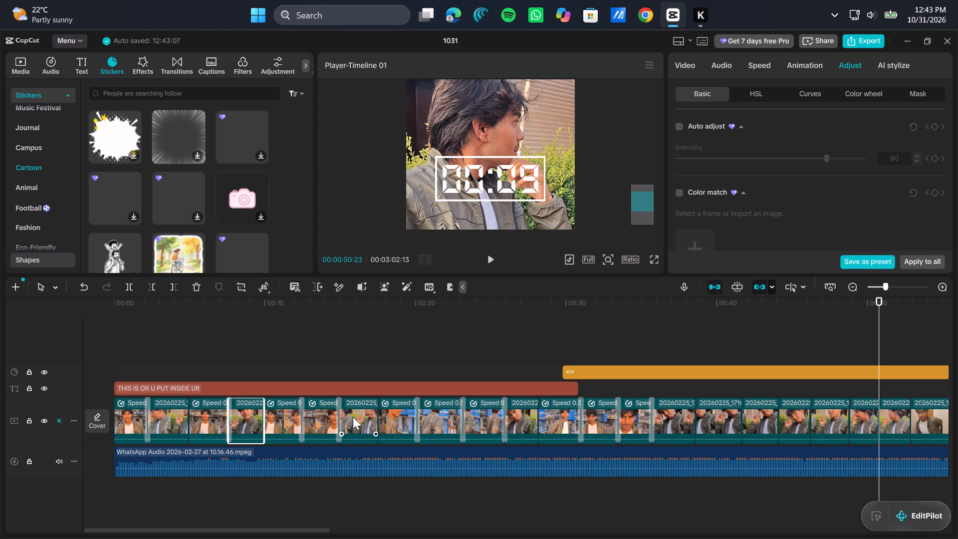
left_click_drag(353, 417, 315, 421)
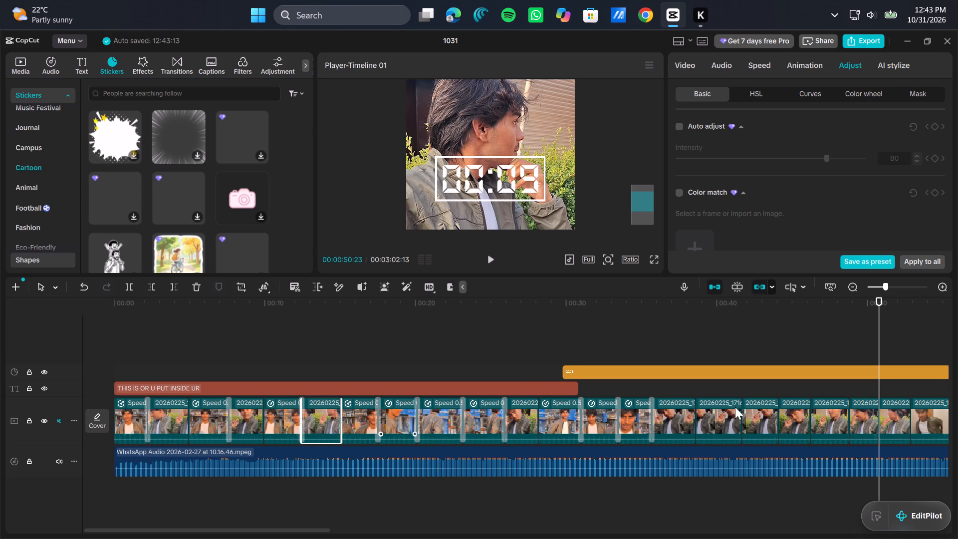
Rearrange more 20260225_171626.mp4 pieces so that one follows each of the fourth, fifth, sixth and seventh slowed clips.
left_click_drag(857, 420, 380, 421)
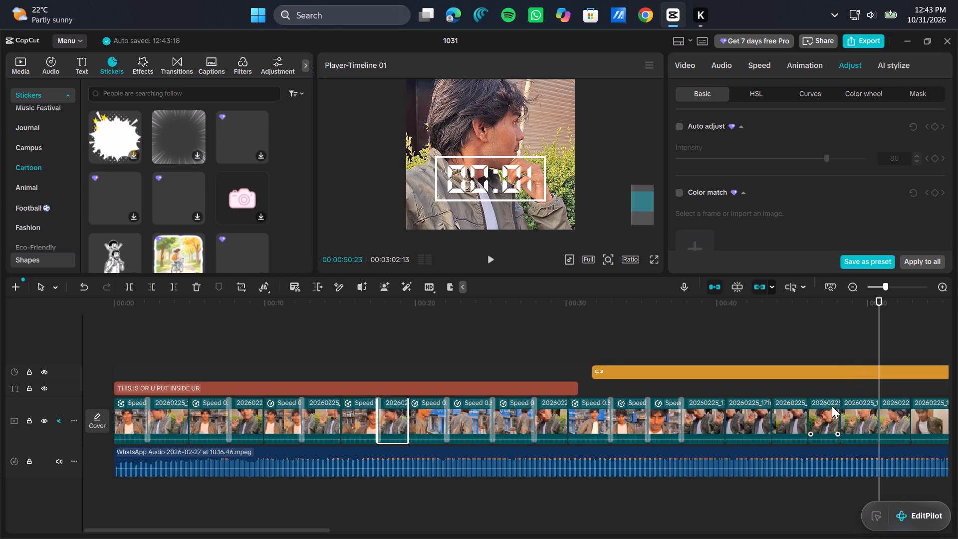
left_click_drag(829, 410, 458, 415)
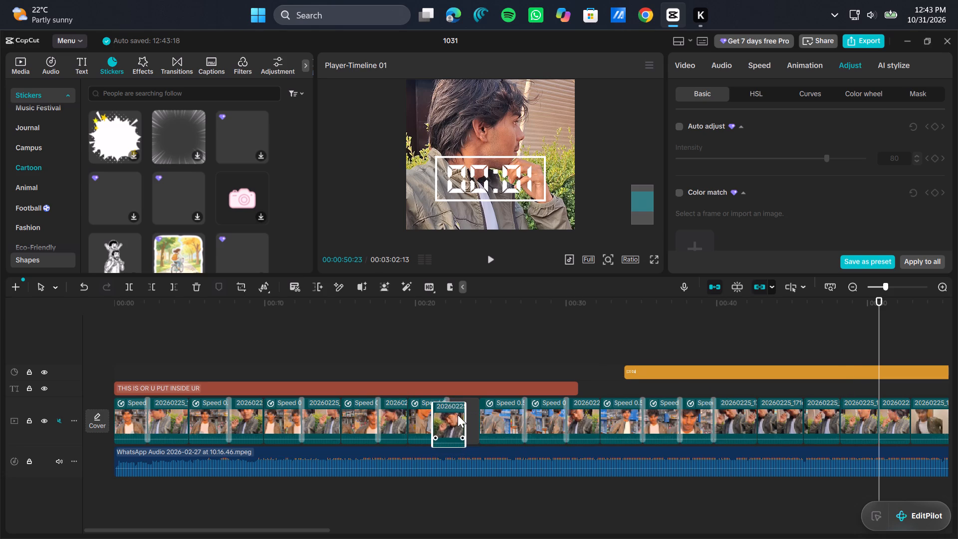
left_click_drag(458, 415, 459, 416)
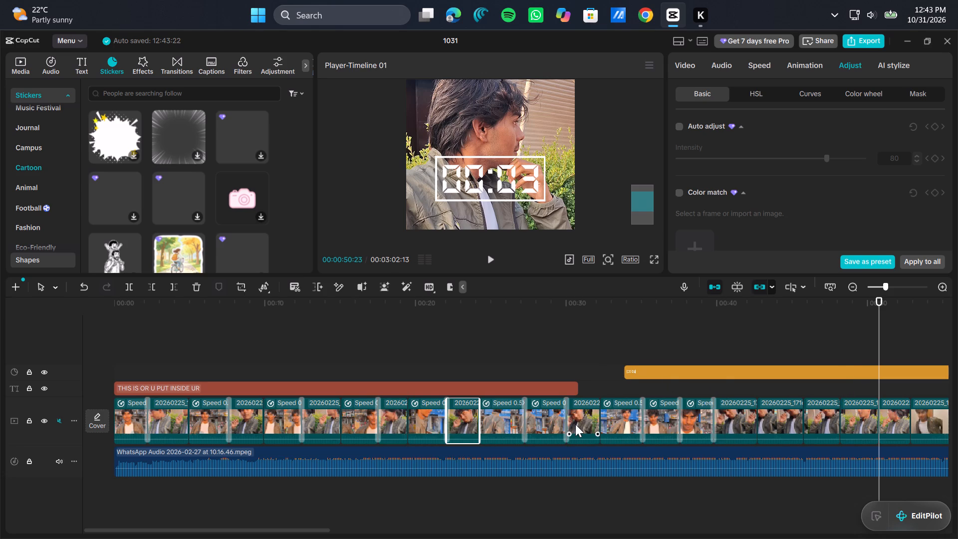
left_click_drag(585, 420, 534, 420)
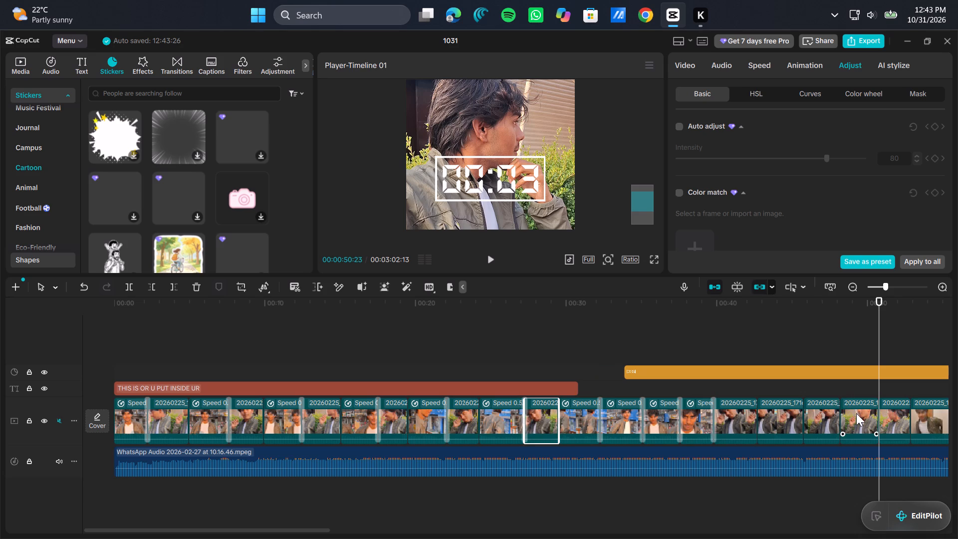
left_click_drag(856, 413, 610, 417)
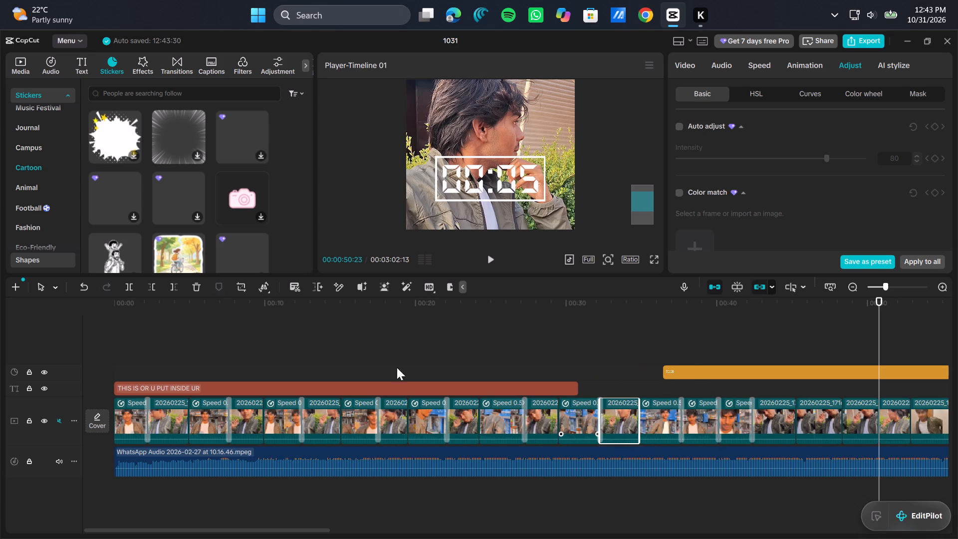
Play the timeline from the start to review the alternating clips, with the whole vertical frame shown in the preview.
left_click(264, 340)
left_click_drag(264, 340, 0, 441)
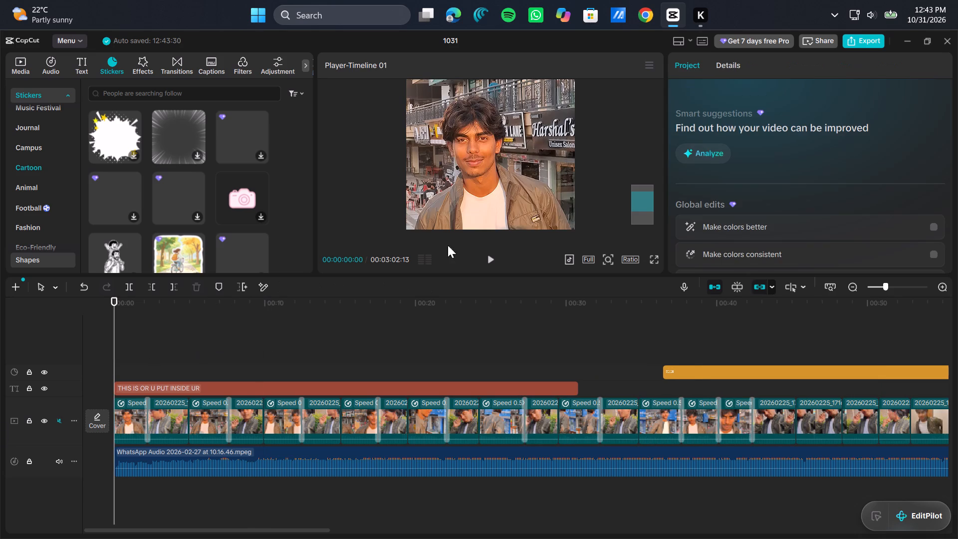
left_click(493, 259)
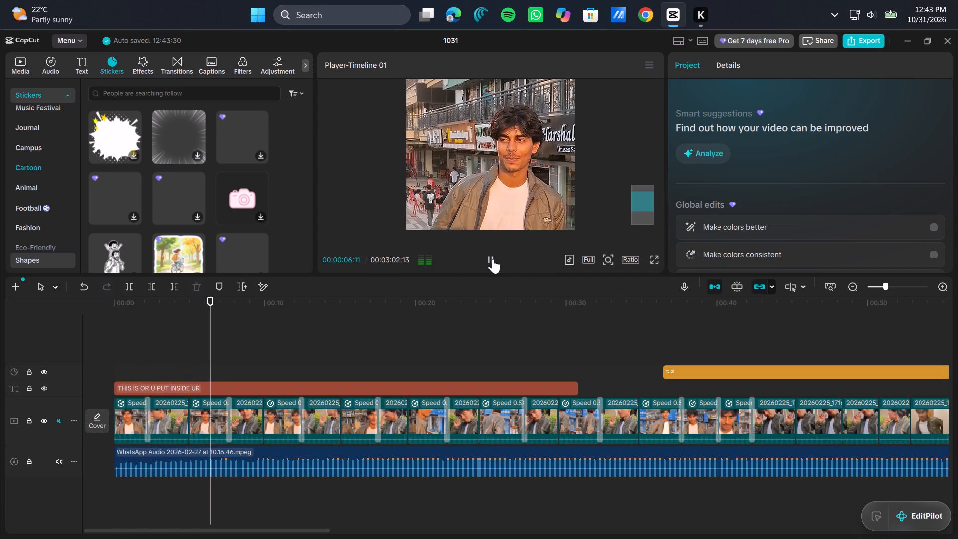
scroll(463, 153, "down", 2, "ctrl")
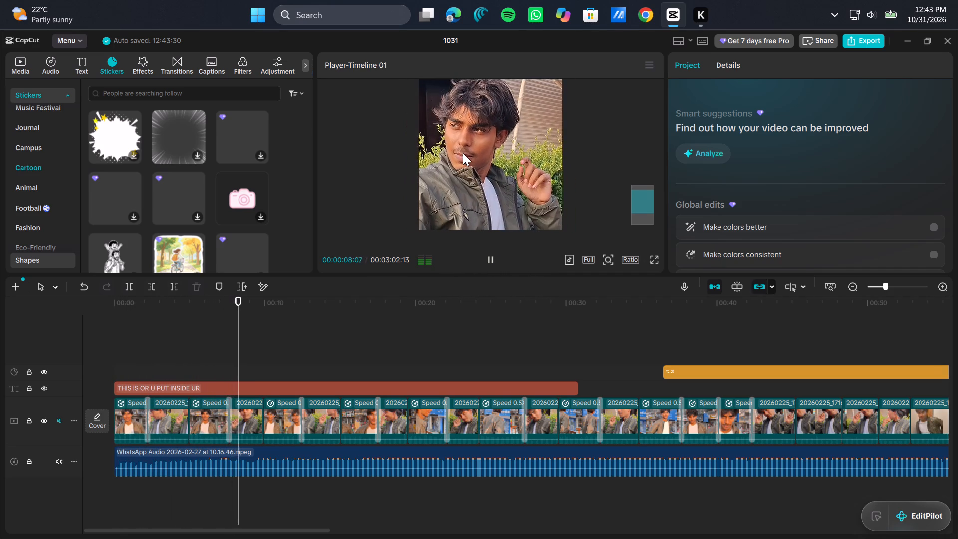
scroll(513, 176, "down", 3, "ctrl")
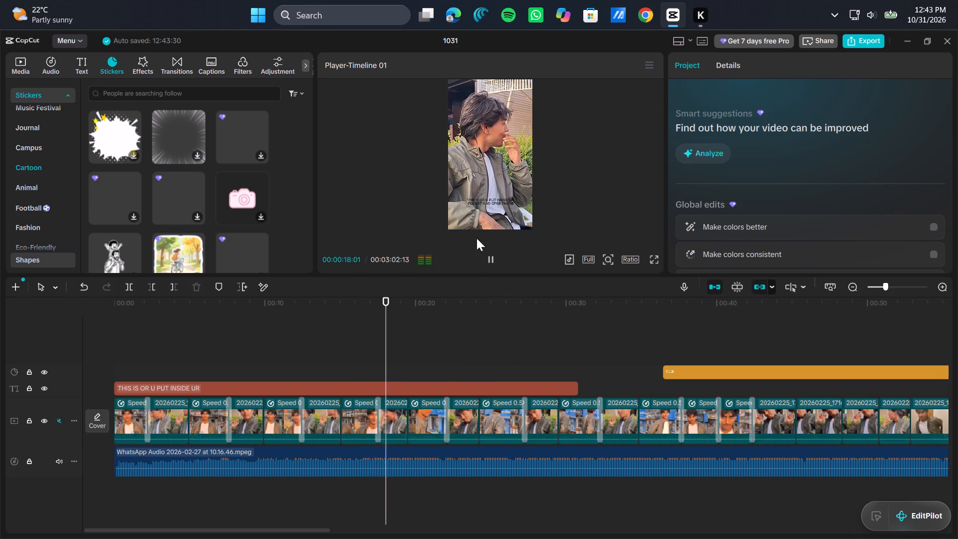
scroll(478, 184, "down", 1, "ctrl")
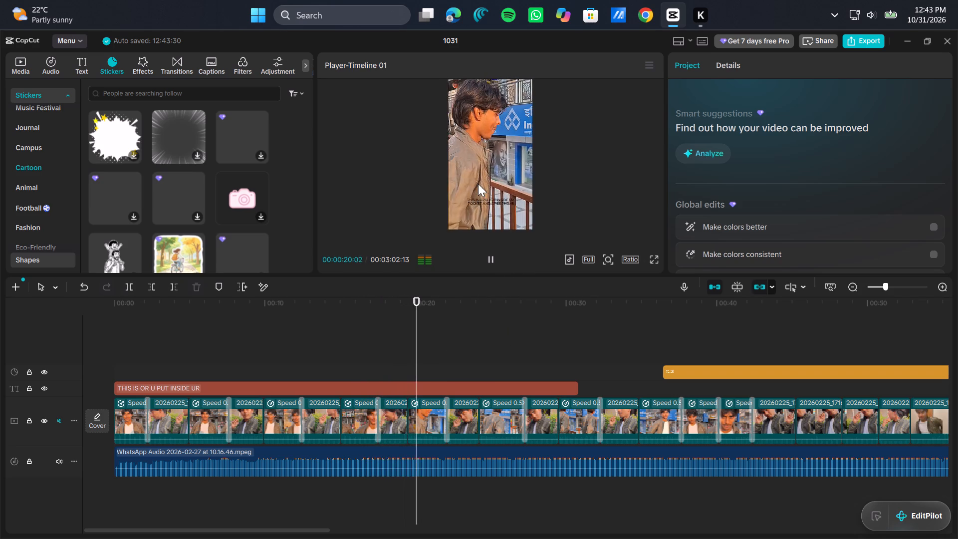
scroll(478, 184, "down", 1, "ctrl")
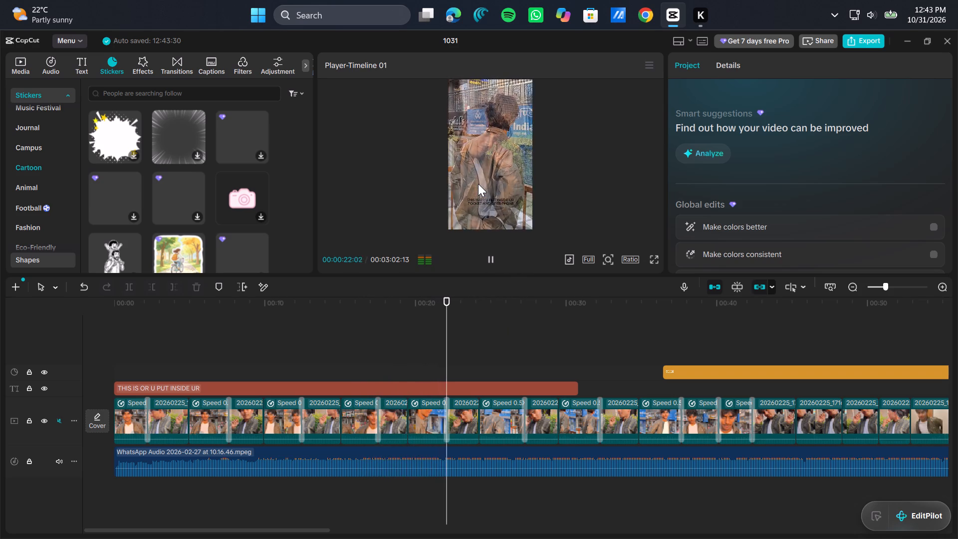
scroll(478, 184, "down", 3, "ctrl")
scroll(478, 184, "up", 2, "ctrl")
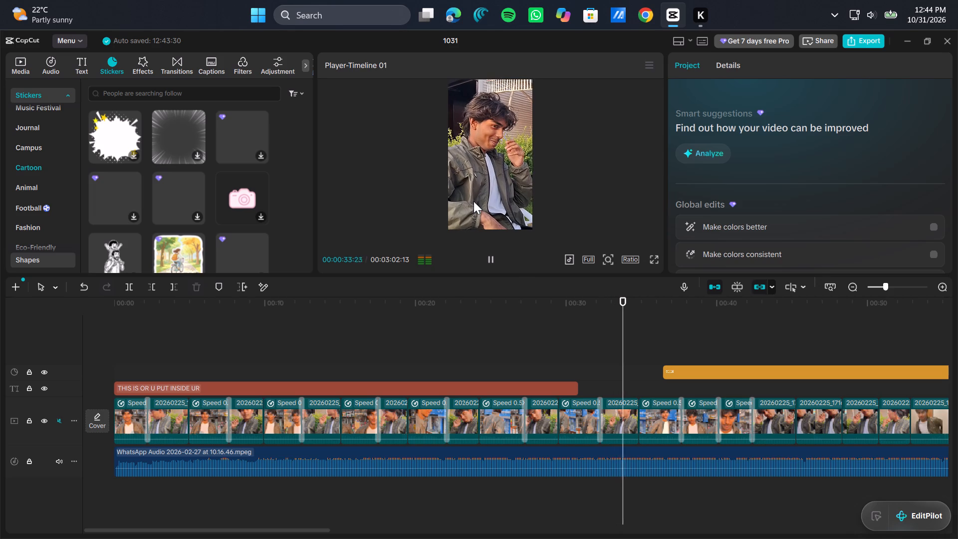
Mirror the third slowed clip, located at 00:00:11:29 on the timeline.
left_click(287, 316)
left_click_drag(287, 316, 294, 315)
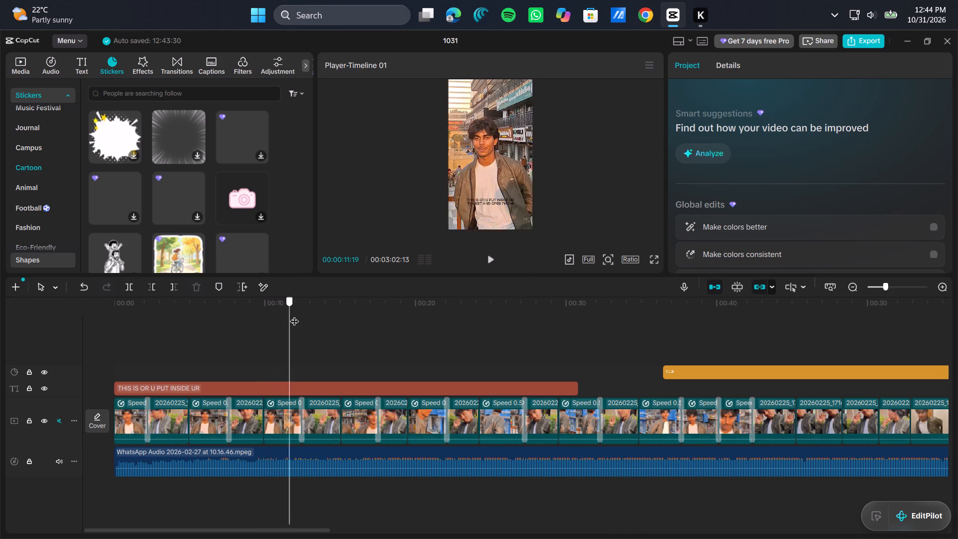
left_click_drag(294, 315, 294, 310)
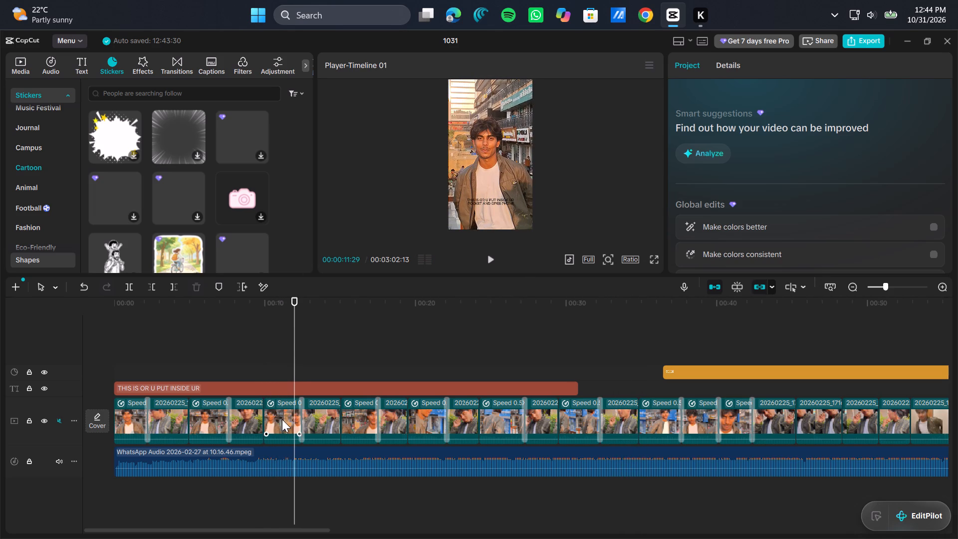
left_click(282, 419)
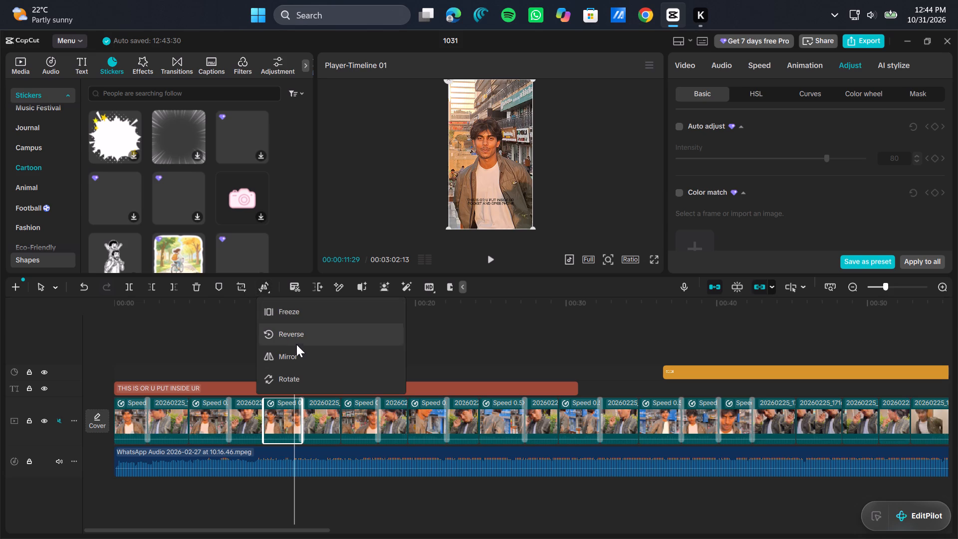
left_click(301, 353)
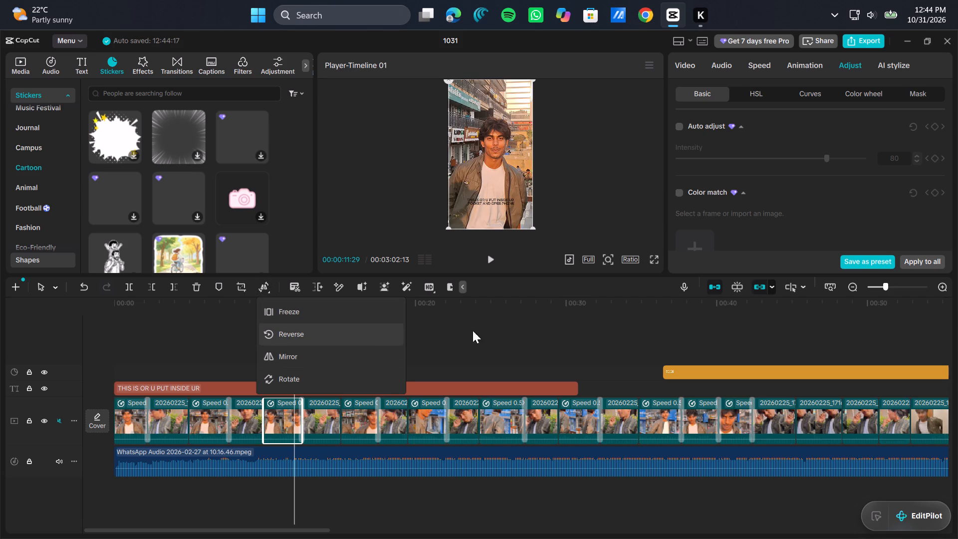
left_click(488, 337)
Mirror the fifth slowed clip, located at 00:00:19:19 on the timeline.
left_click(279, 350)
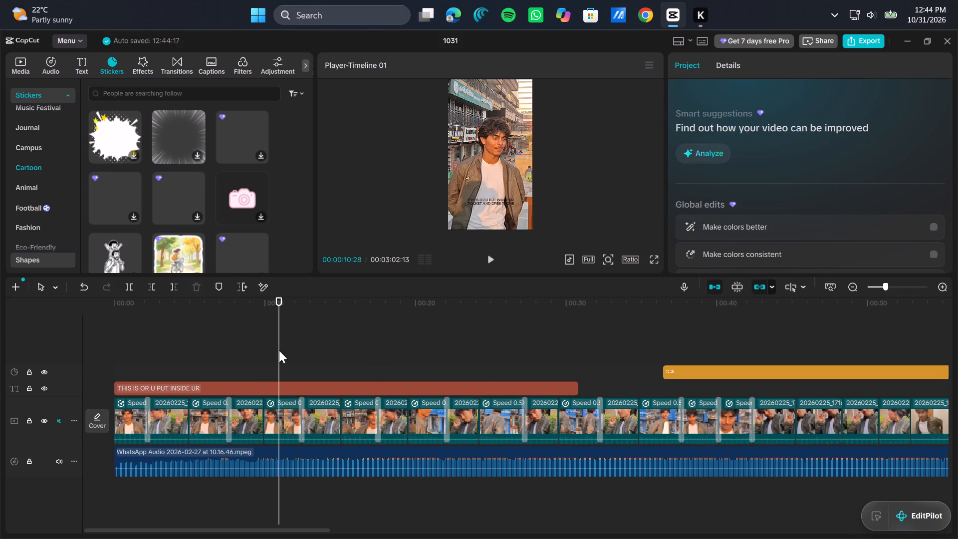
left_click_drag(279, 350, 320, 348)
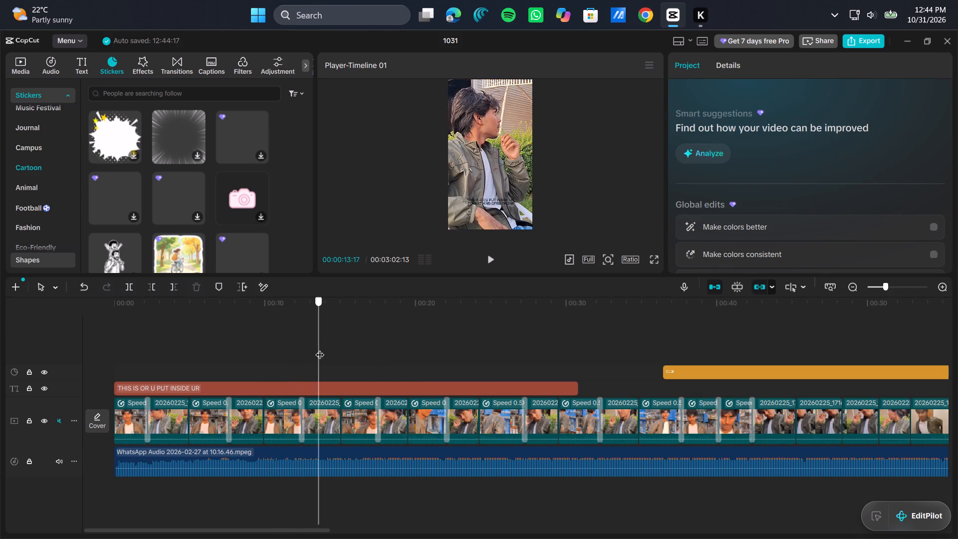
left_click_drag(320, 348, 399, 354)
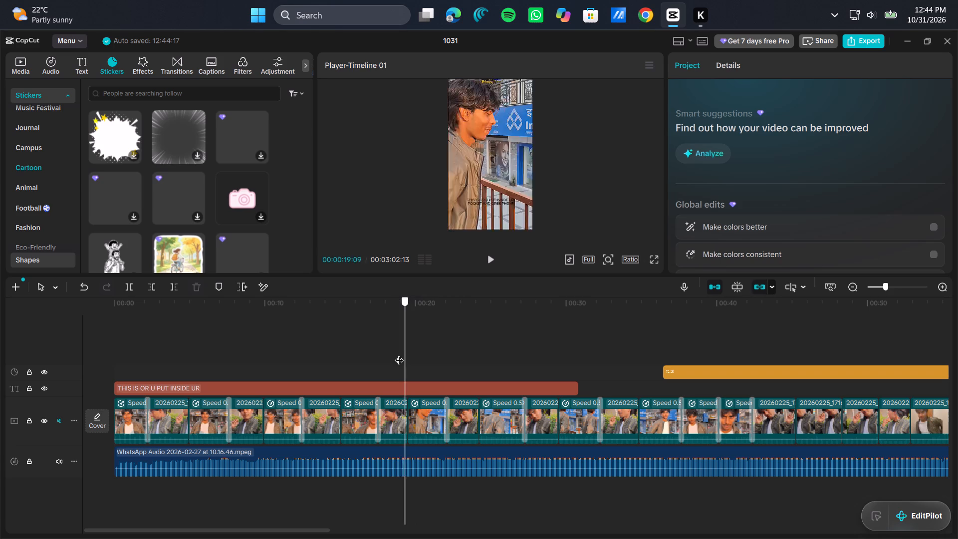
left_click_drag(399, 354, 410, 348)
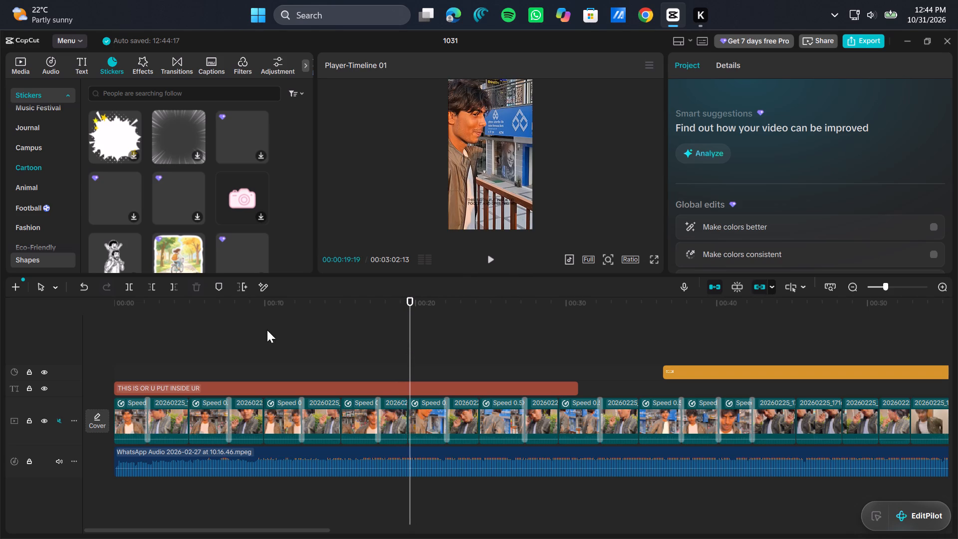
left_click(391, 416)
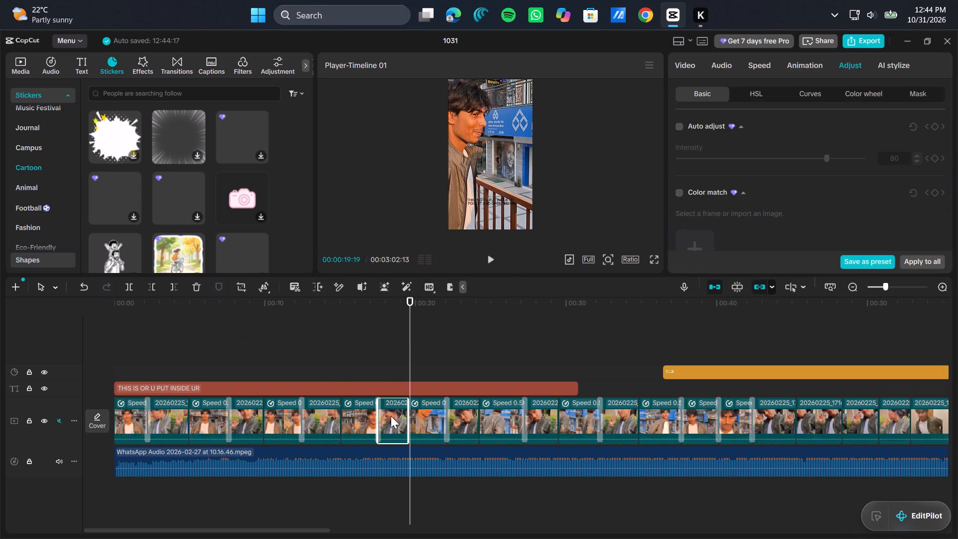
left_click(423, 416)
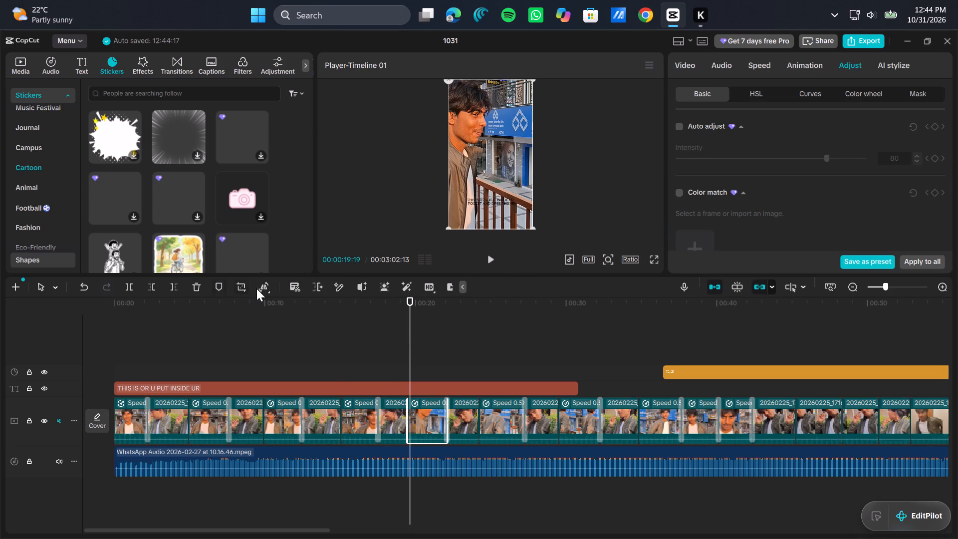
left_click(306, 362)
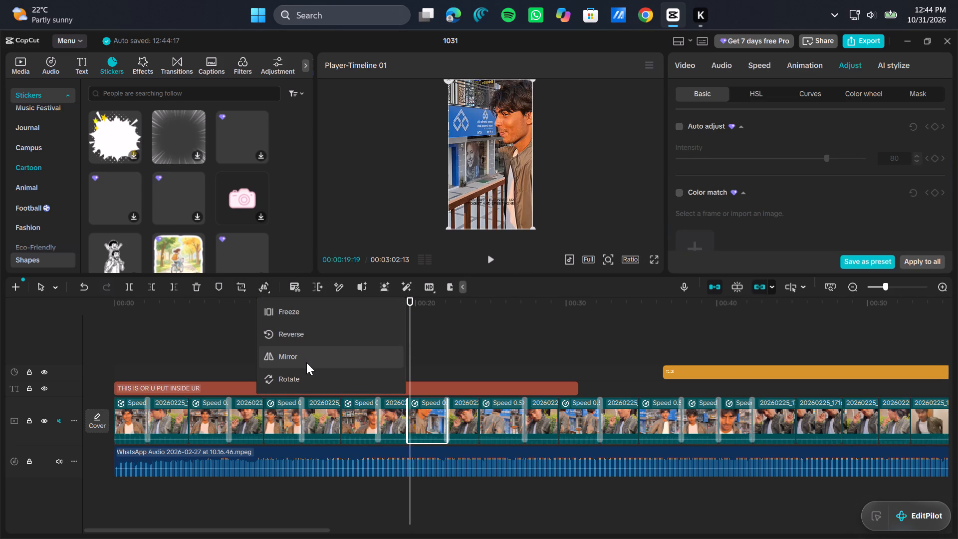
Play the part of the timeline after the mirrored fifth slowed clip to review the remaining clips and countdown sticker.
left_click_drag(407, 325, 409, 325)
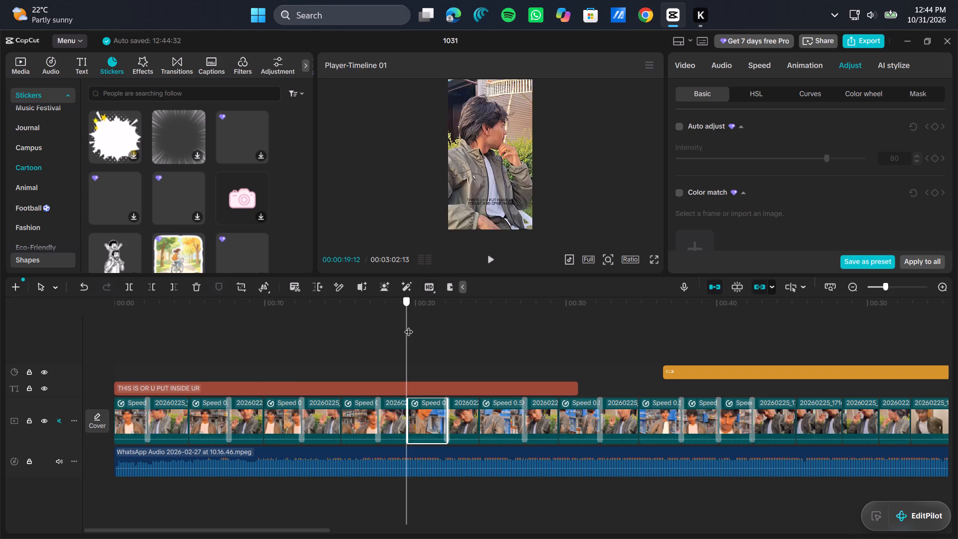
left_click_drag(409, 325, 482, 310)
left_click(492, 259)
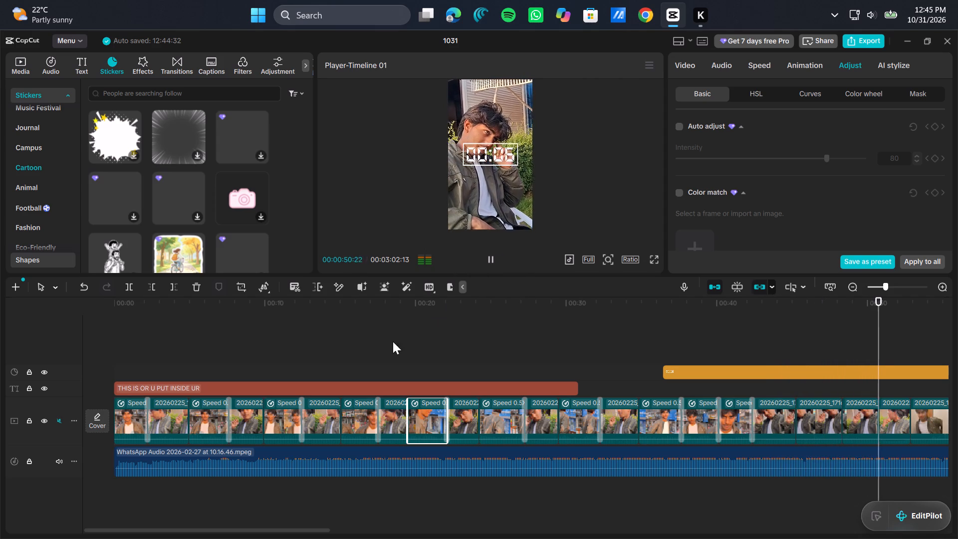
Return to the beginning of the timeline and replay the edited video from 00:00:00:00.
left_click(368, 315)
left_click_drag(368, 323, 66, 391)
left_click(488, 262)
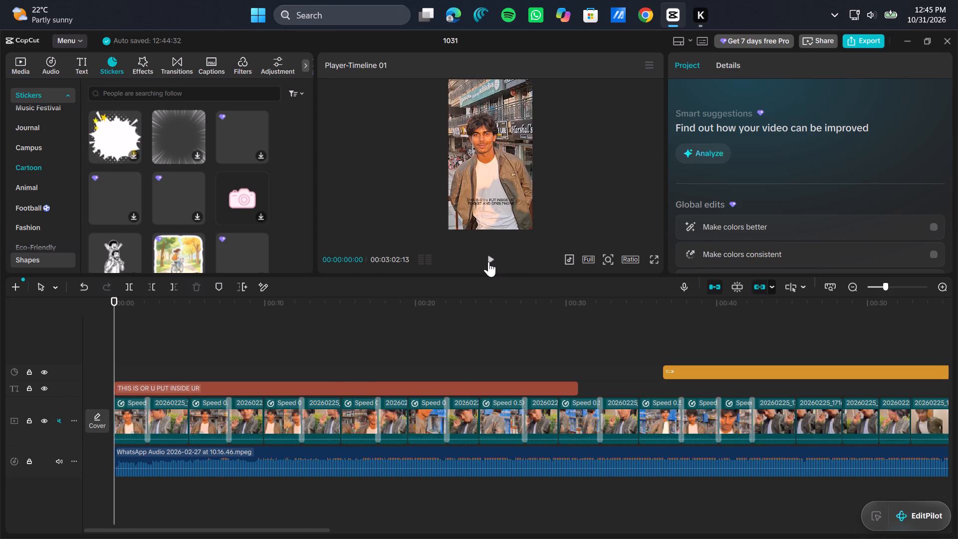
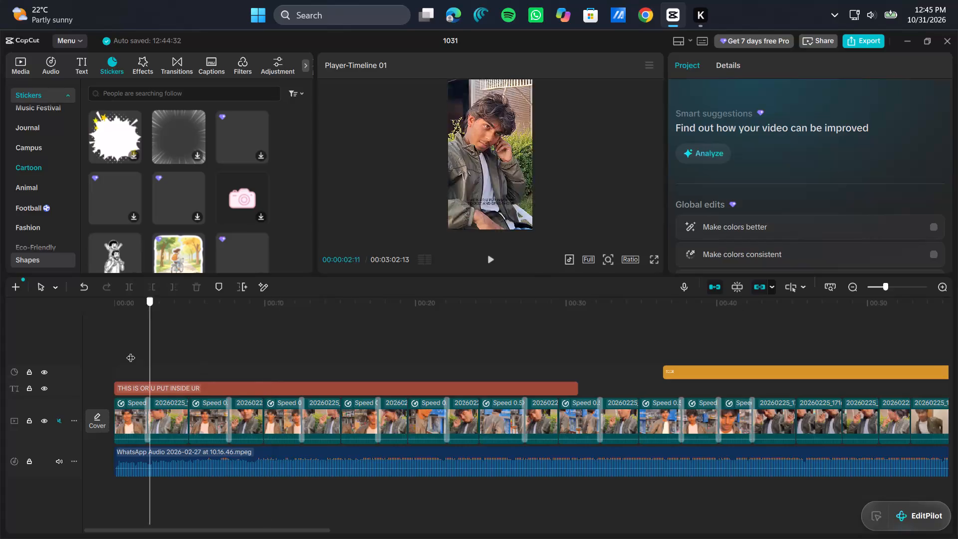
Download the radial speed-lines sticker from the Cartoon sticker category.
left_click(491, 263)
double_click(187, 132)
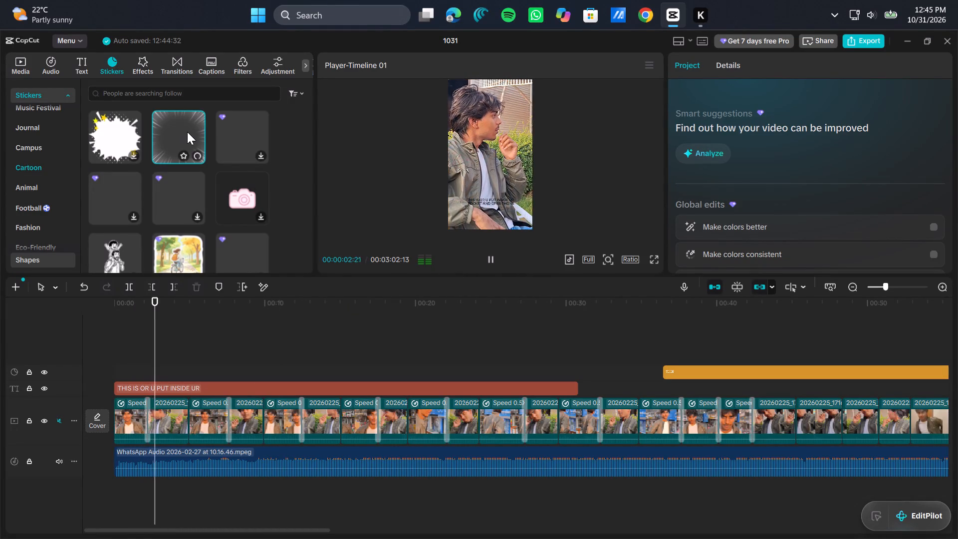
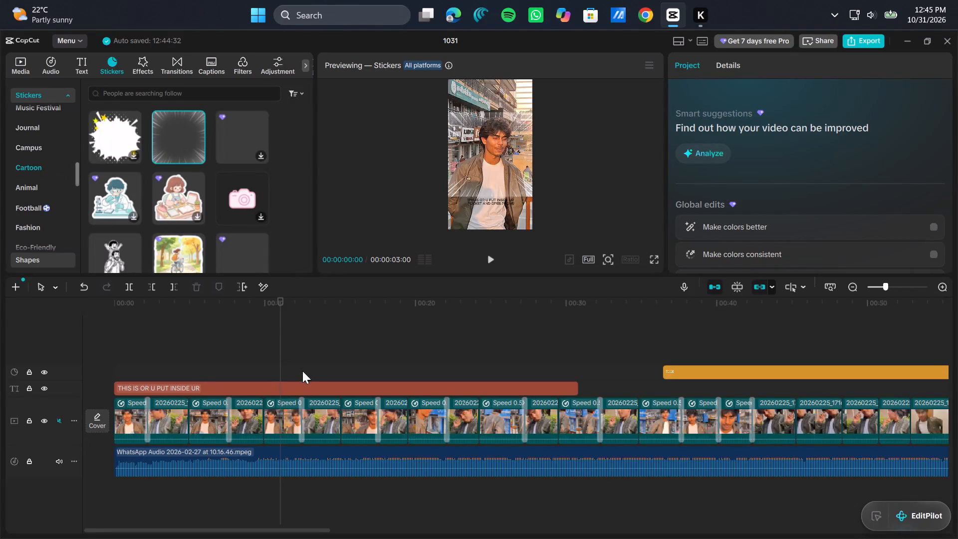
Play the video from the start through about 39 seconds to review the clips and transitions, and return the playhead to the beginning.
left_click(276, 340)
left_click_drag(276, 340, 47, 375)
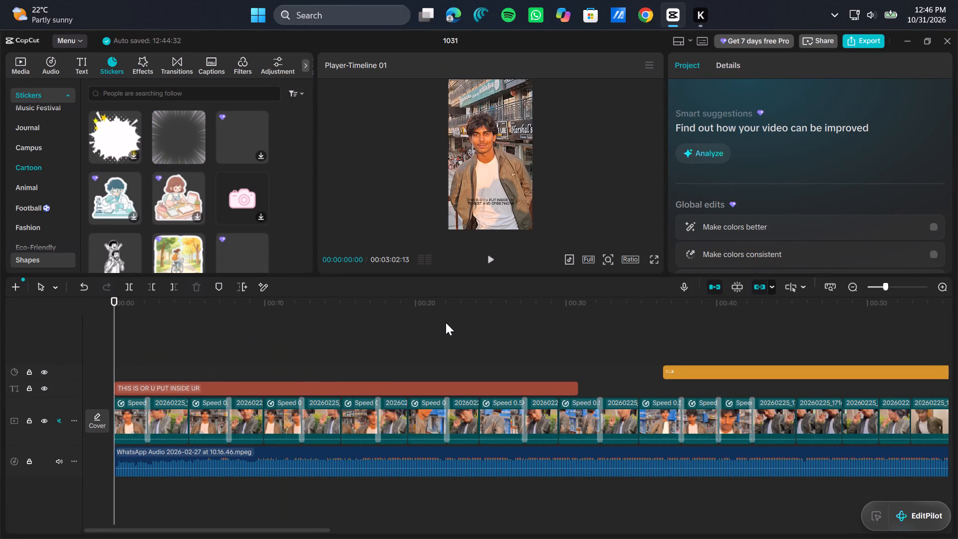
left_click(489, 259)
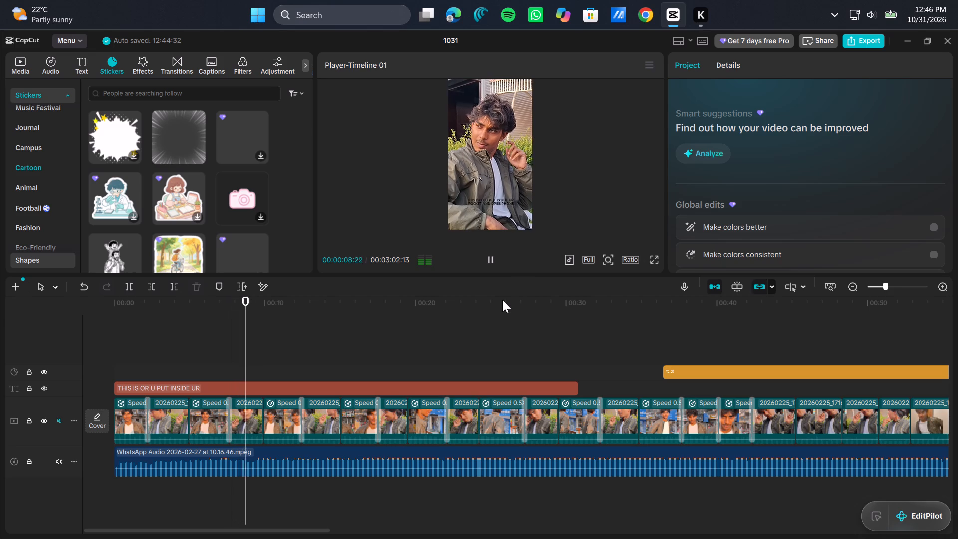
scroll(485, 201, "up", 4, "ctrl")
scroll(483, 187, "down", 3)
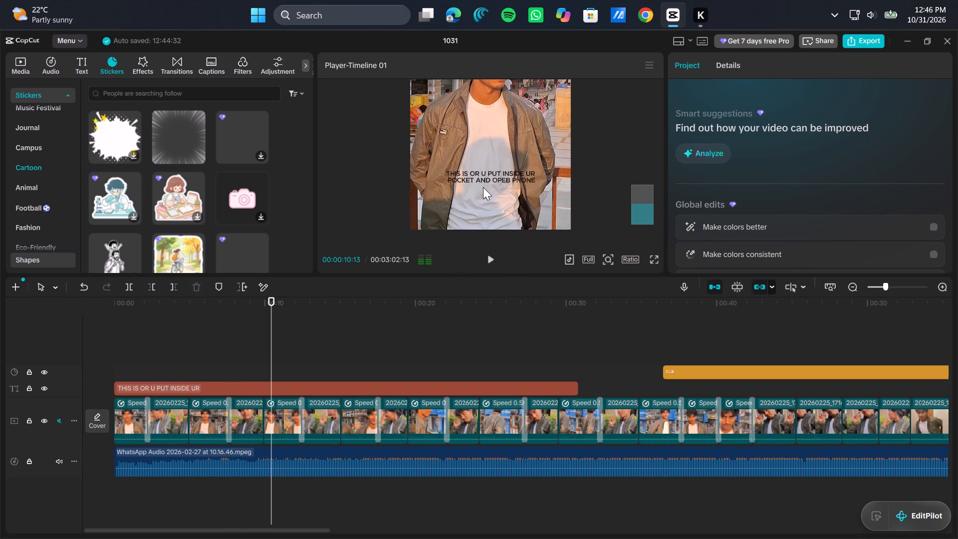
scroll(482, 186, "up", 3)
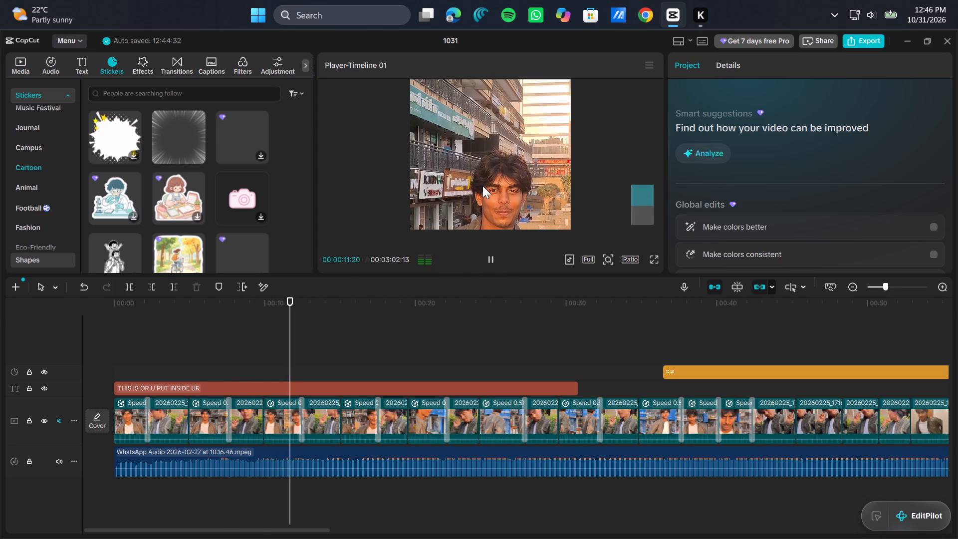
scroll(482, 186, "up", 6, "ctrl")
scroll(482, 186, "down", 3)
scroll(482, 186, "up", 1)
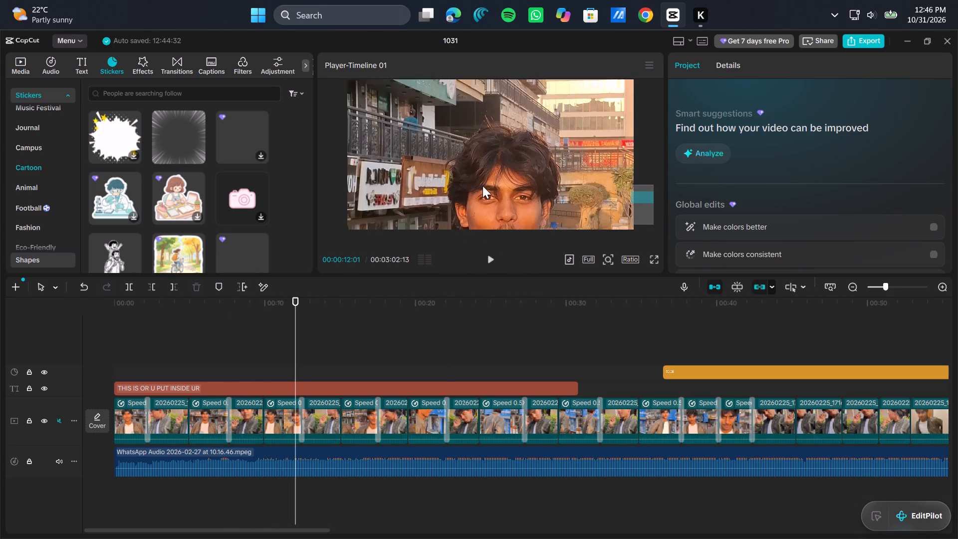
scroll(482, 186, "down", 1)
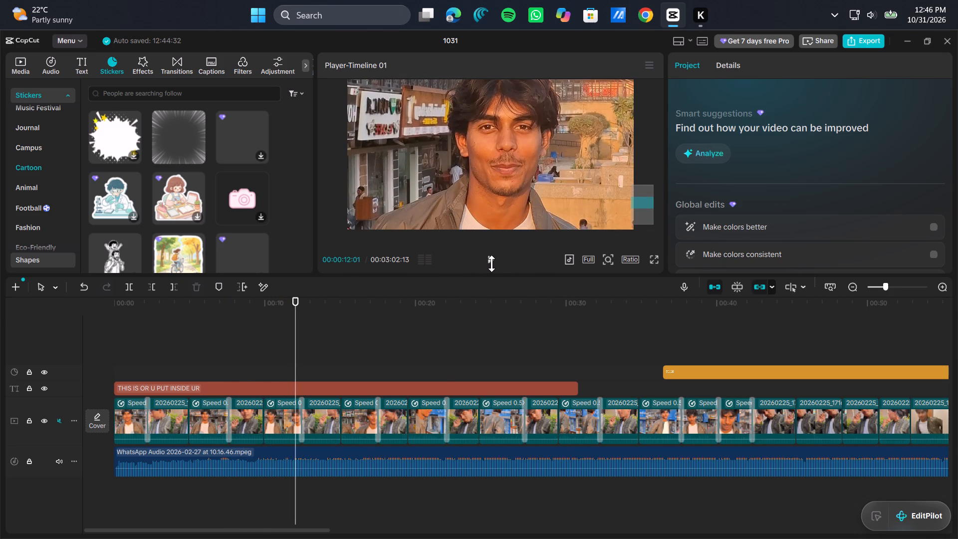
left_click(491, 264)
scroll(485, 175, "up", 2)
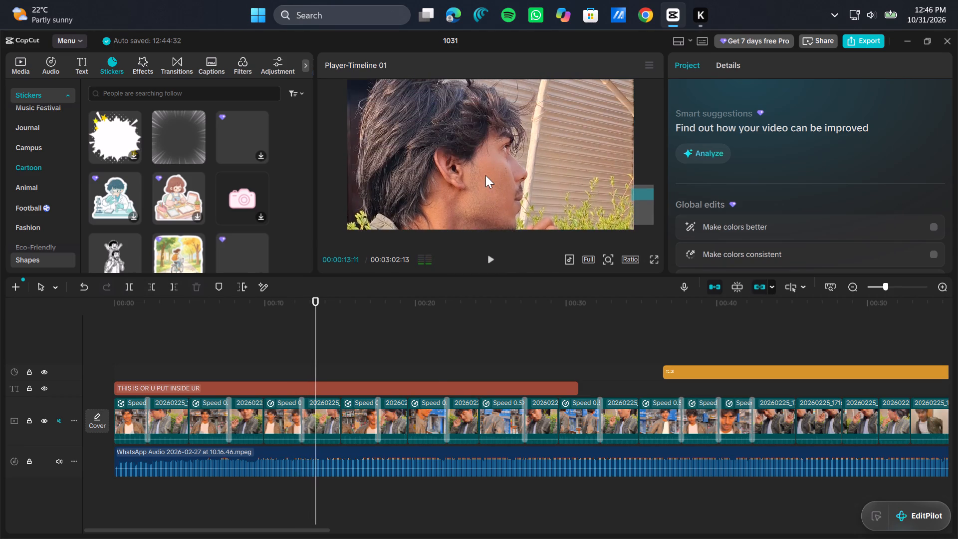
scroll(485, 175, "up", 1)
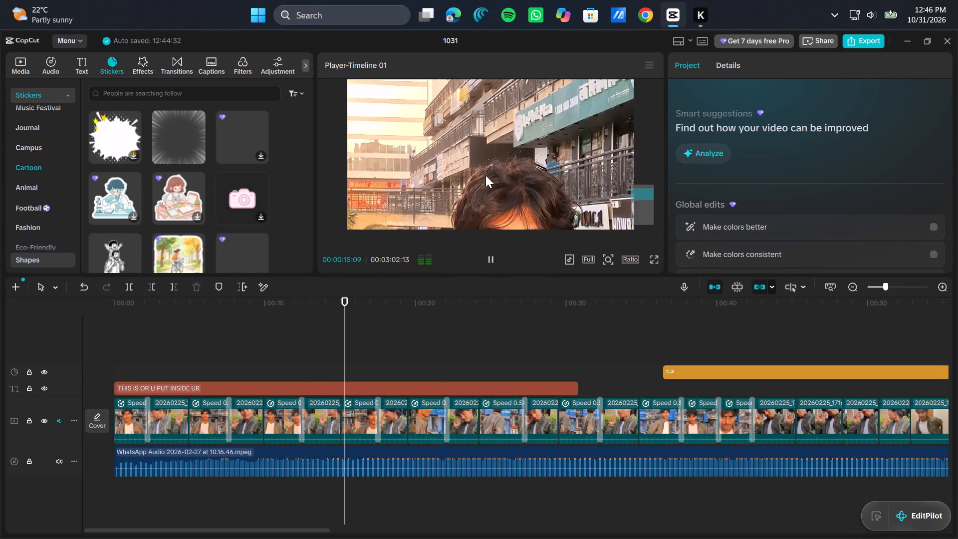
scroll(500, 186, "down", 1)
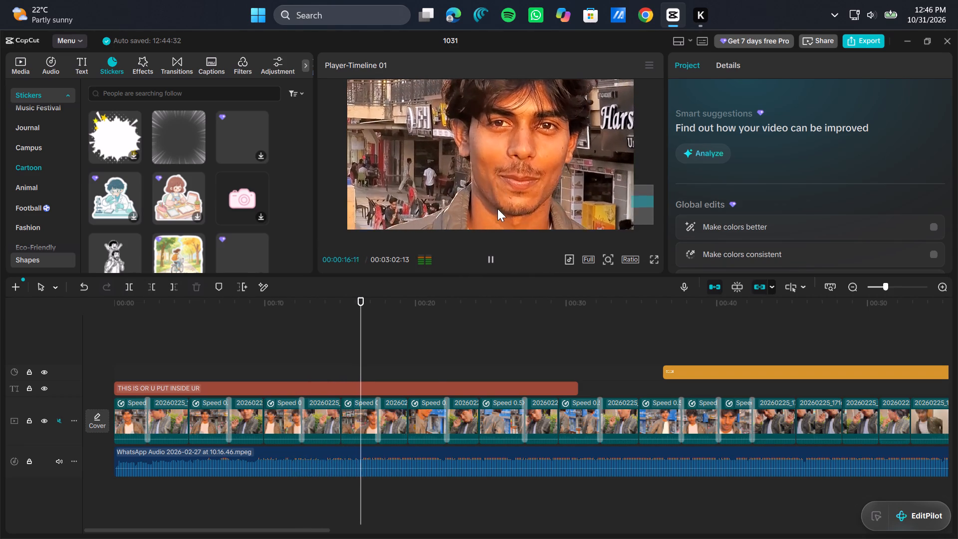
scroll(499, 212, "up", 1)
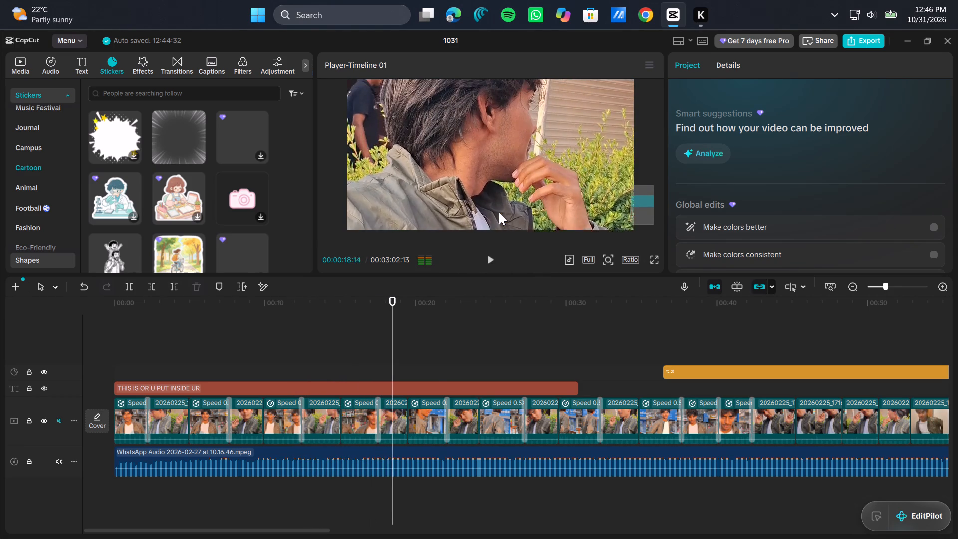
scroll(499, 212, "up", 2)
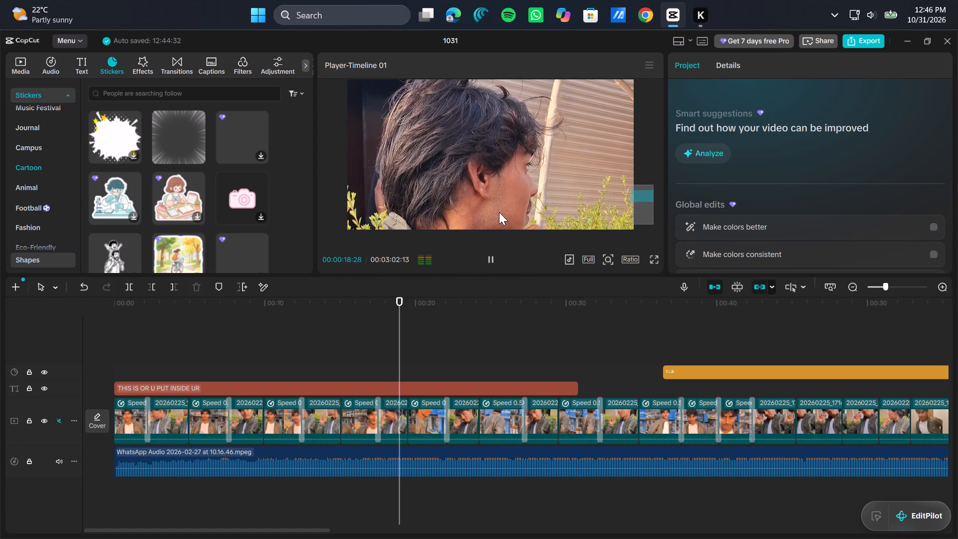
scroll(499, 212, "up", 2)
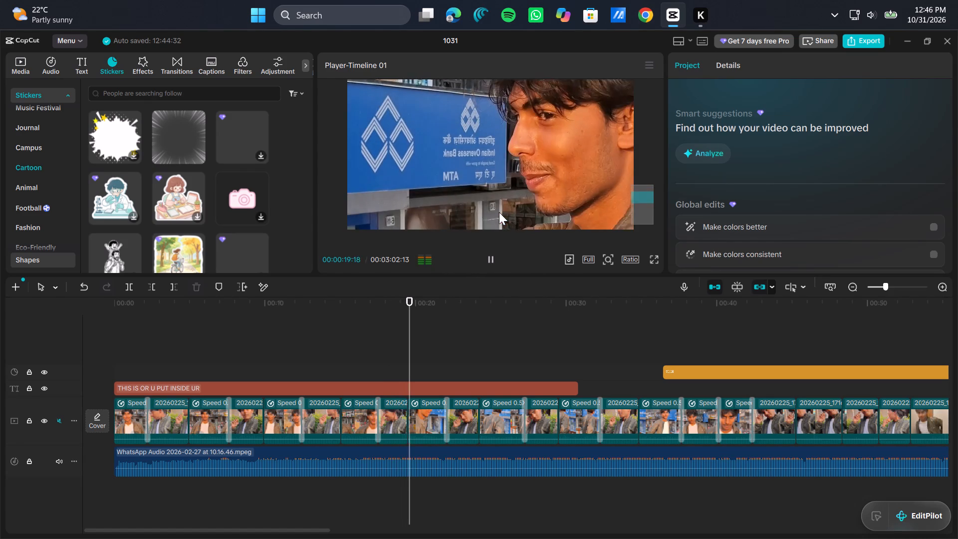
scroll(499, 212, "up", 1)
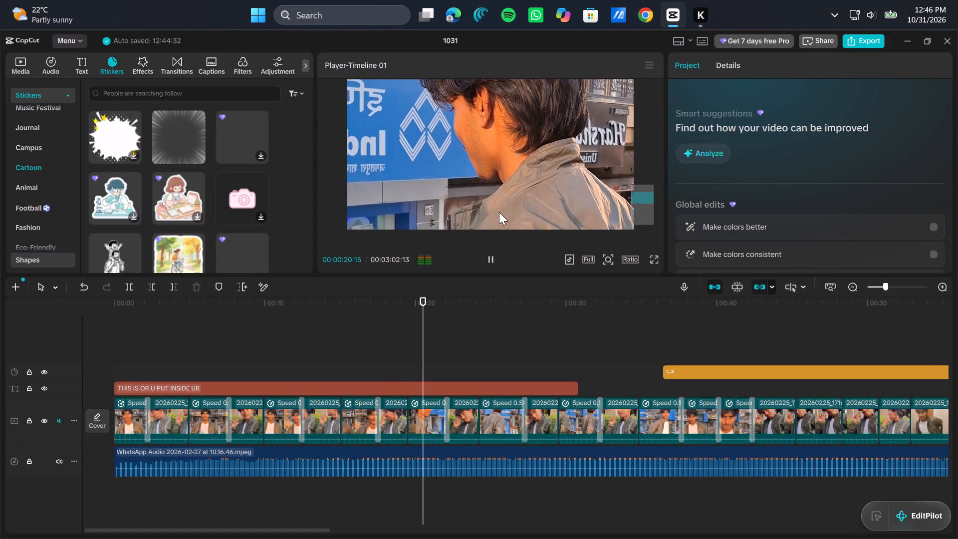
scroll(499, 212, "up", 1)
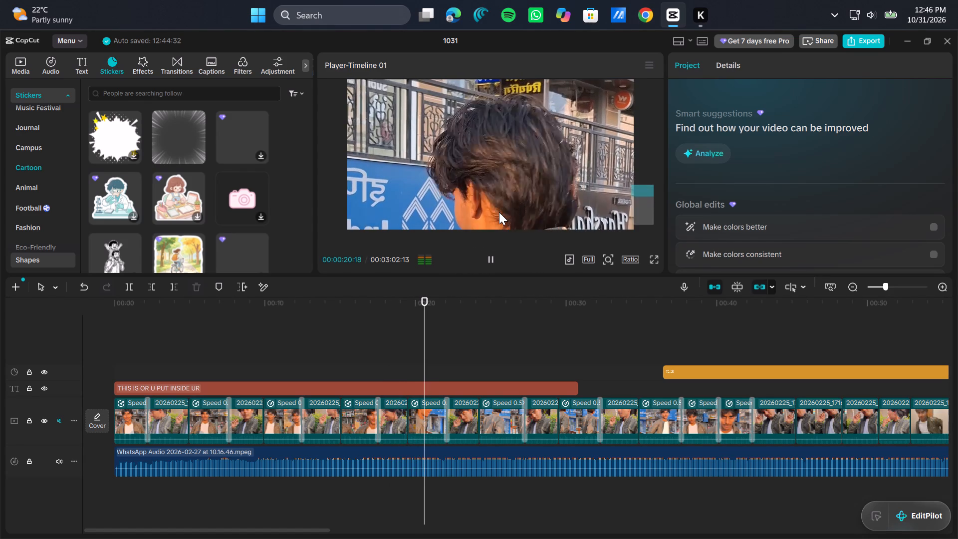
scroll(499, 212, "up", 1)
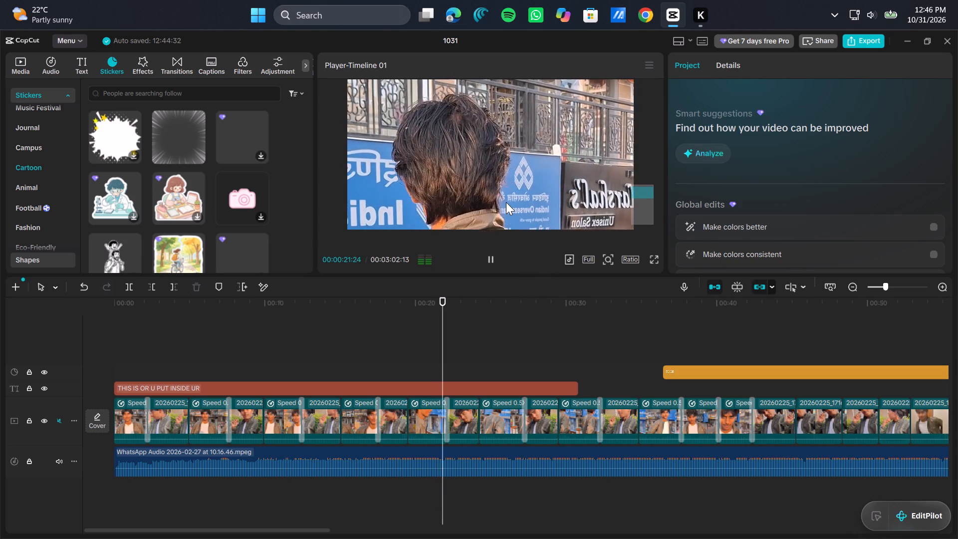
scroll(495, 211, "down", 1)
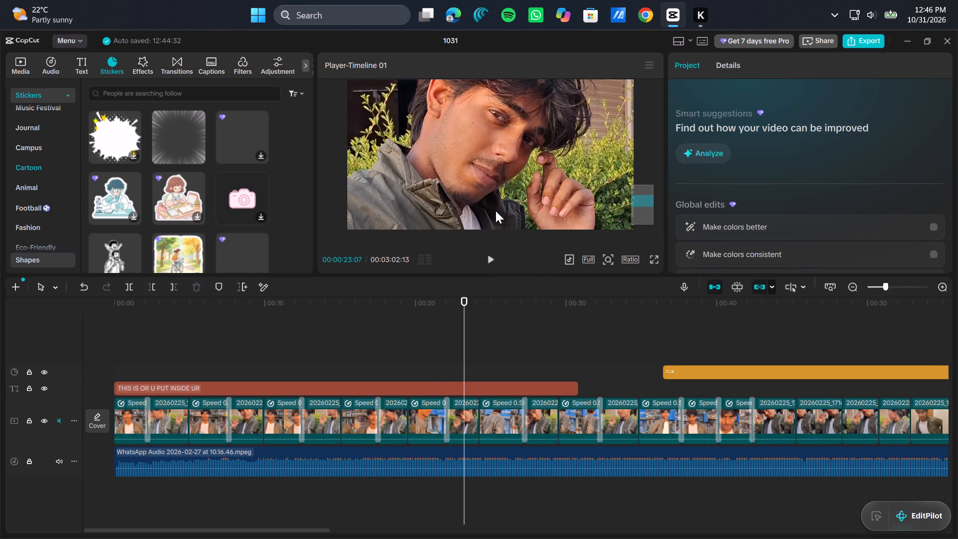
scroll(495, 211, "down", 1)
scroll(495, 211, "up", 3)
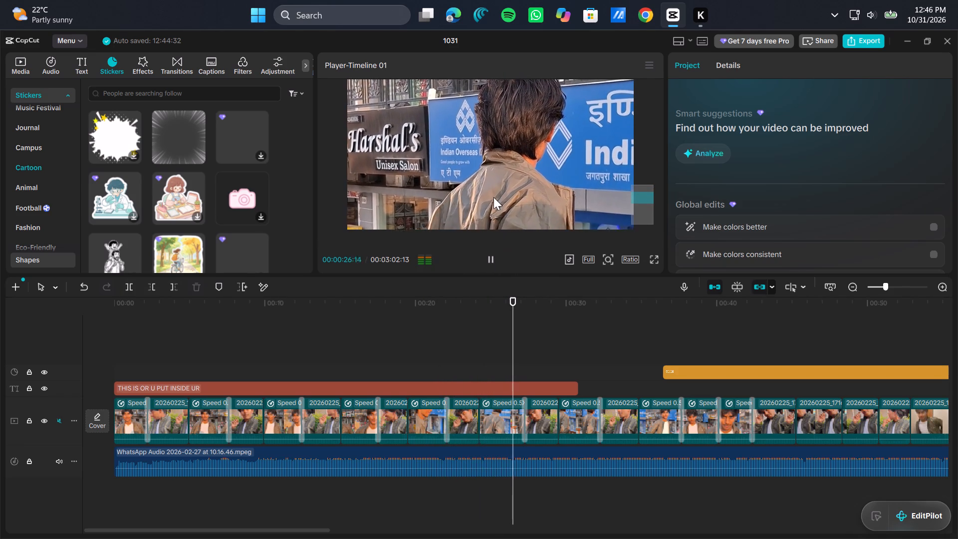
scroll(493, 190, "up", 1)
scroll(493, 190, "down", 1)
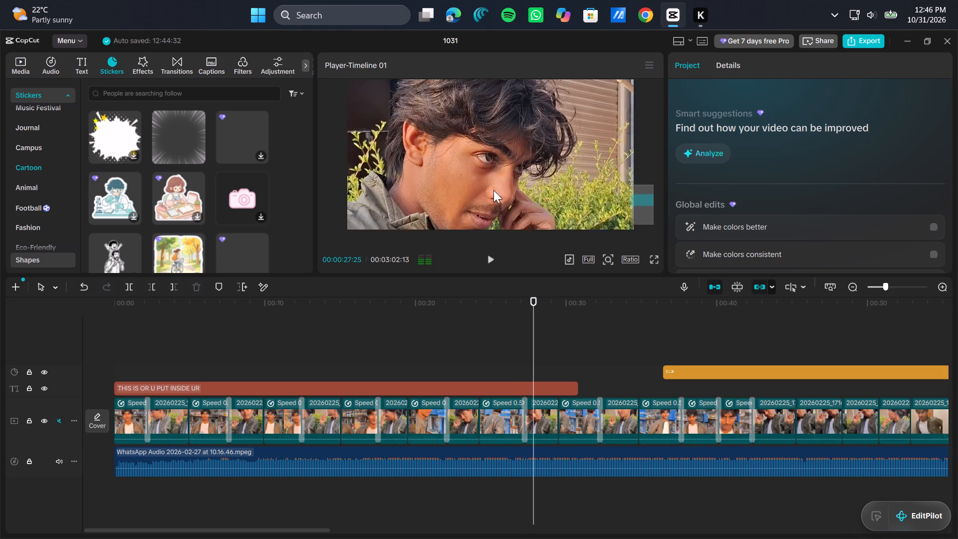
scroll(493, 190, "down", 1)
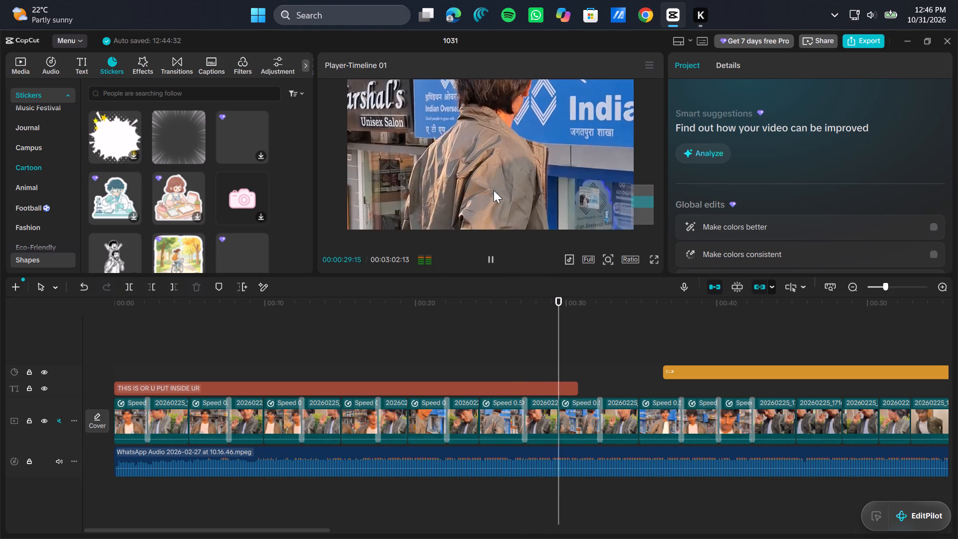
scroll(493, 190, "down", 2)
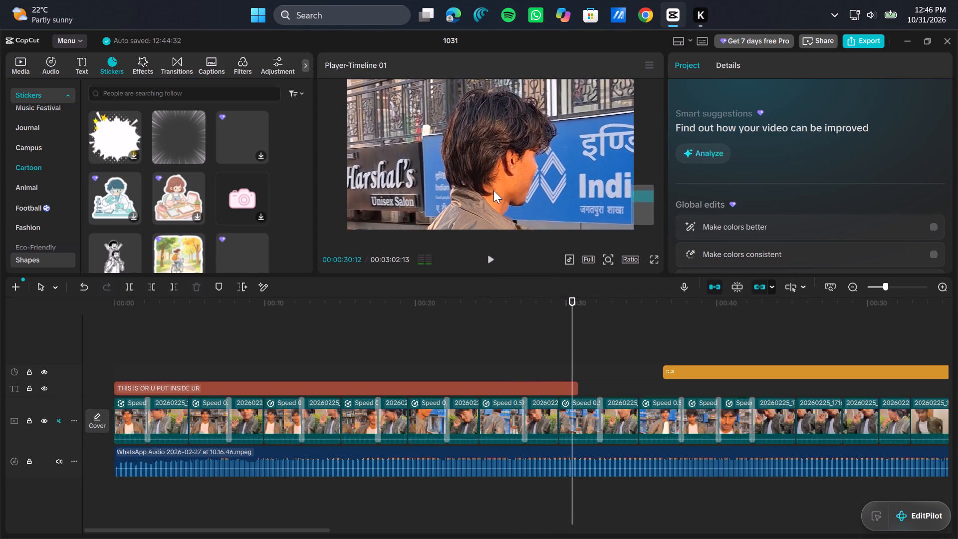
scroll(493, 190, "down", 1)
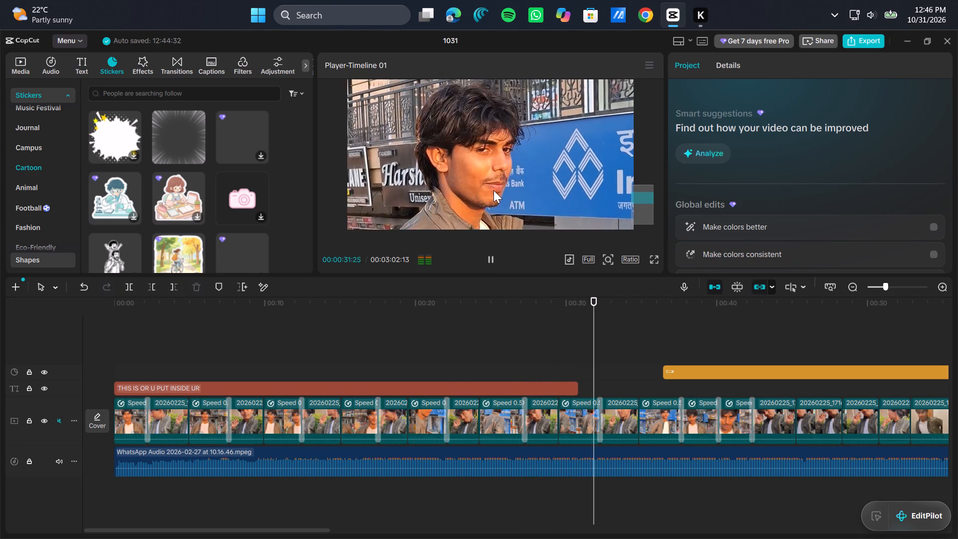
scroll(485, 193, "up", 1)
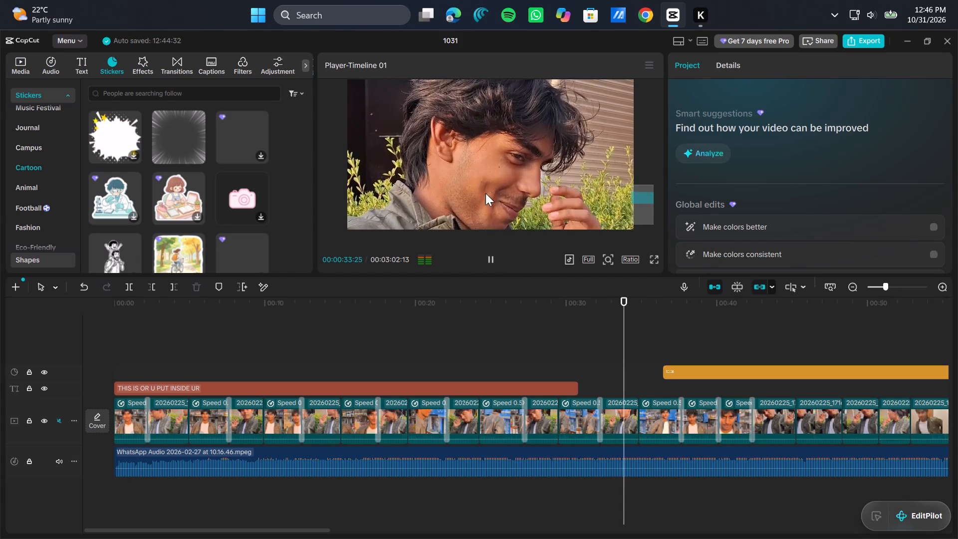
scroll(485, 193, "up", 2)
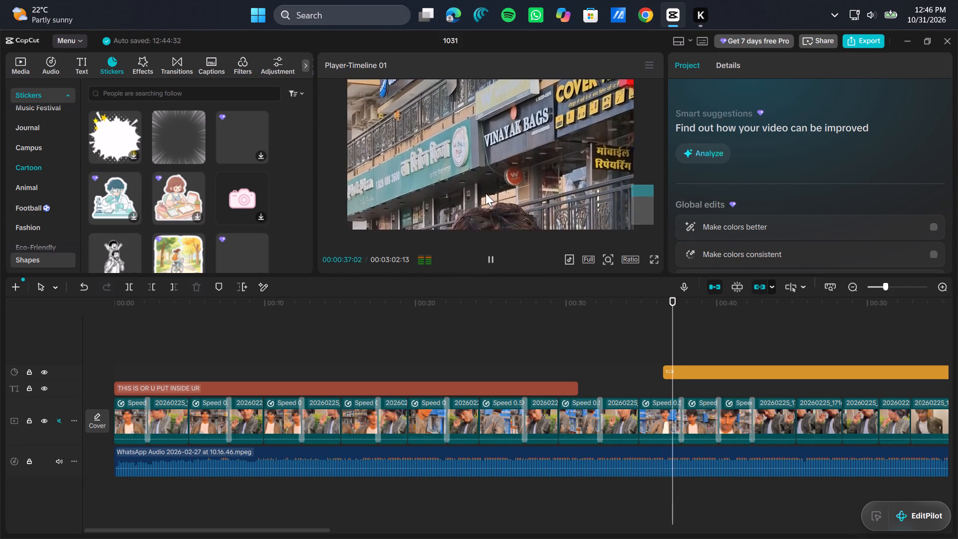
left_click(415, 337)
left_click_drag(415, 337, 101, 442)
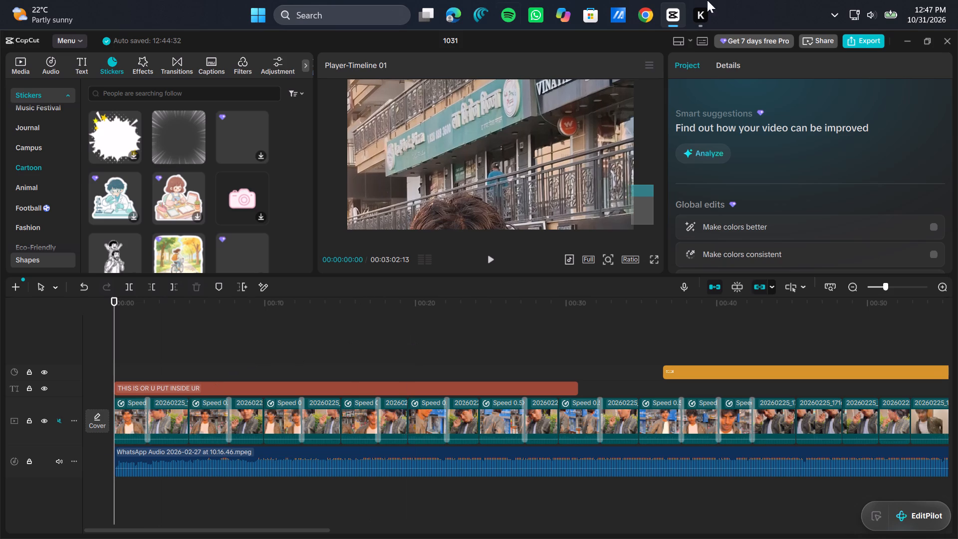